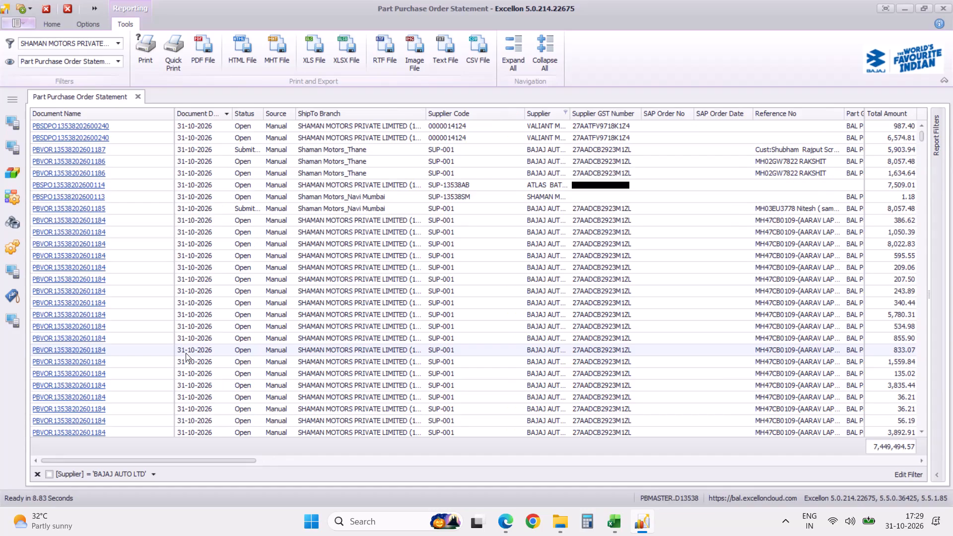
# Look over the Part Purchase Order Statement rows and close the report.
pyautogui.scroll(-15, 186, 353)
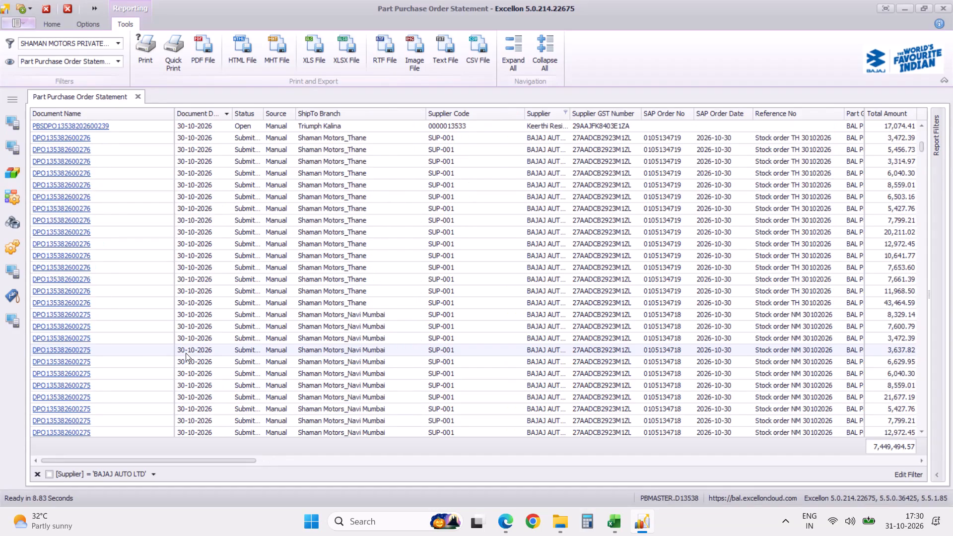
pyautogui.scroll(10, 186, 353)
pyautogui.scroll(11, 186, 353)
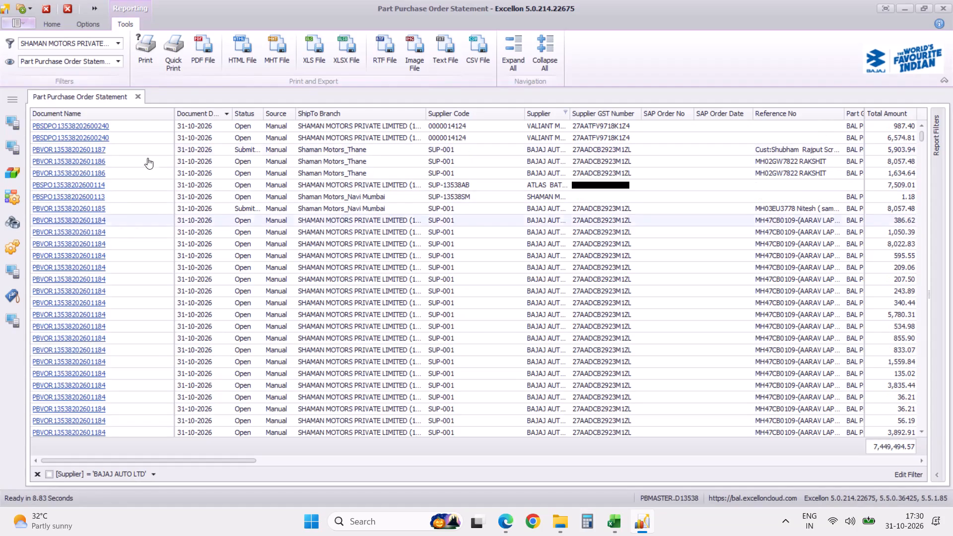
pyautogui.click(138, 99)
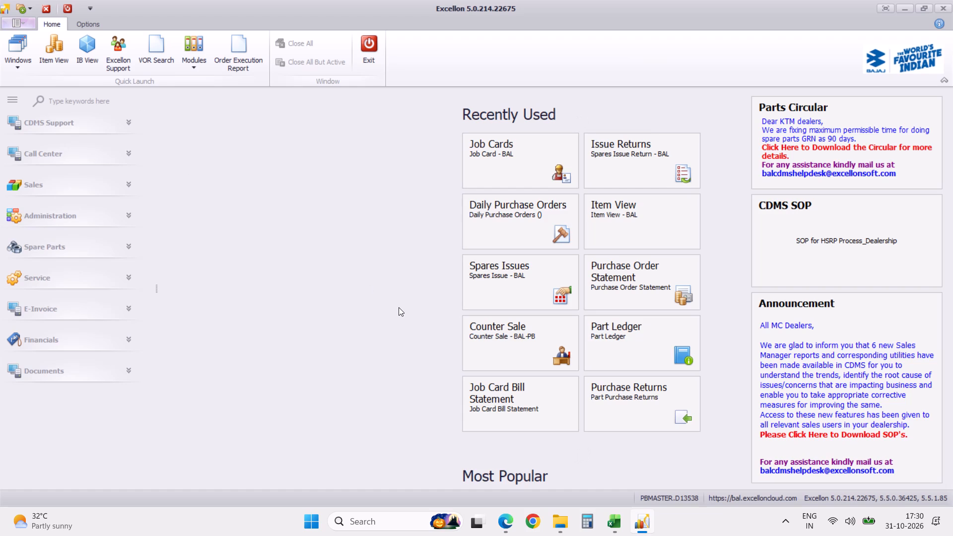
# Search the navigation for VOR, open VOR Purchase Orders from Spare Parts, and load the order data.
pyautogui.click(101, 101)
pyautogui.write('VOR')
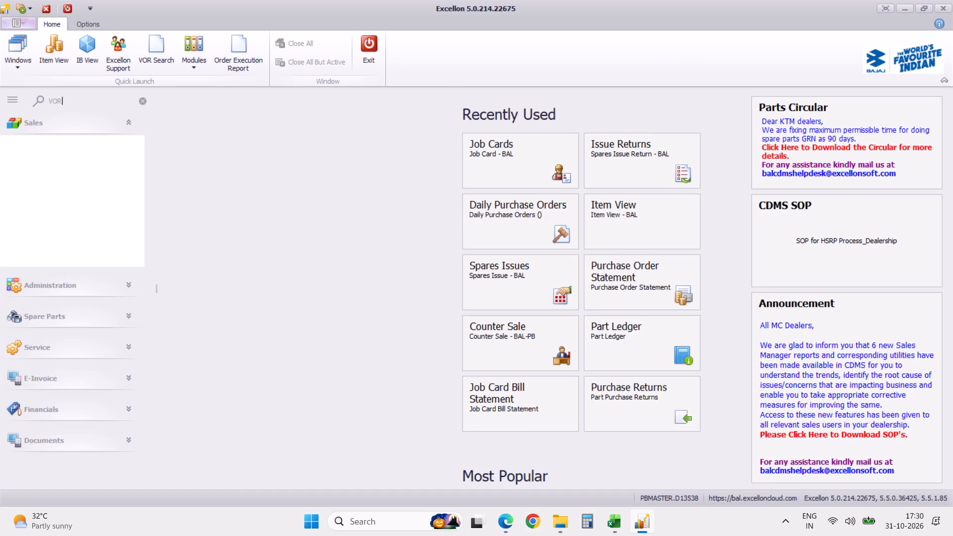
pyautogui.click(123, 314)
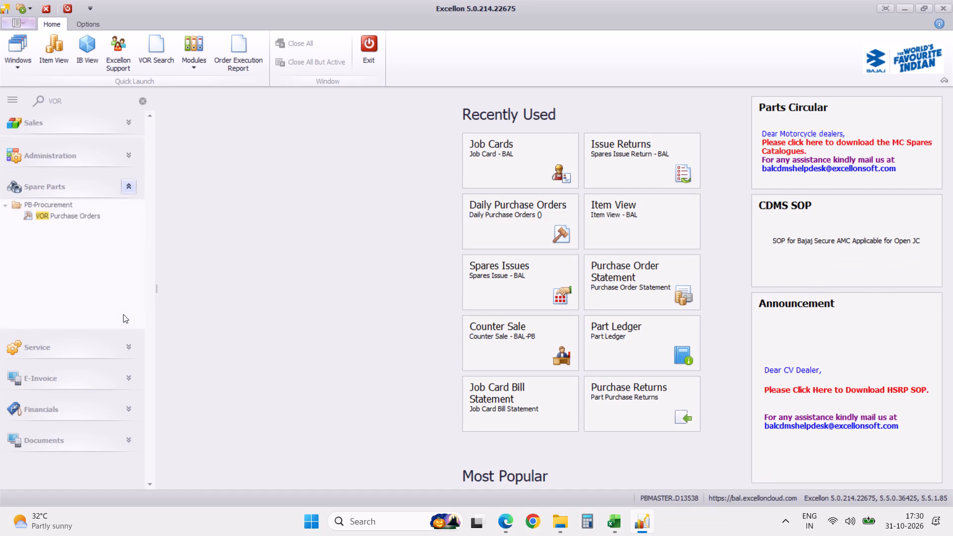
pyautogui.click(85, 213)
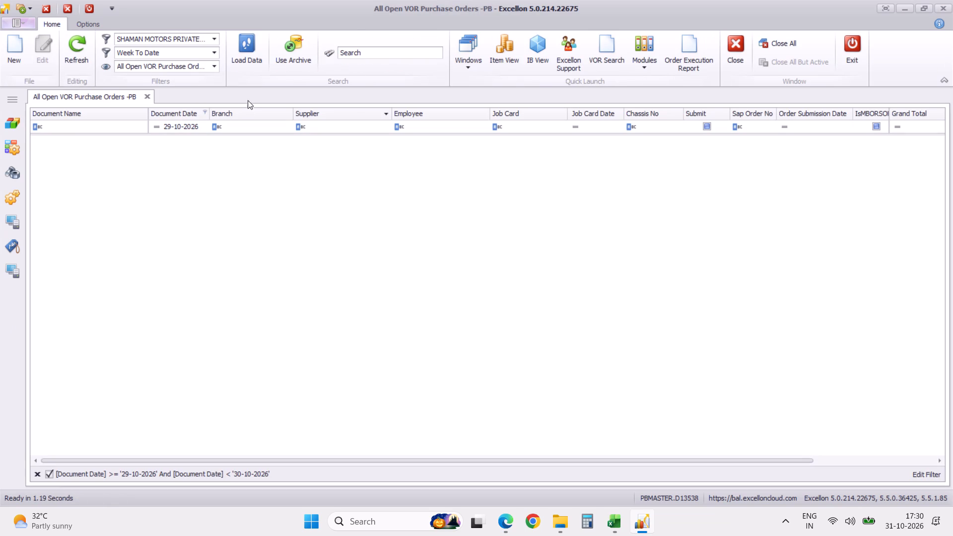
pyautogui.click(248, 53)
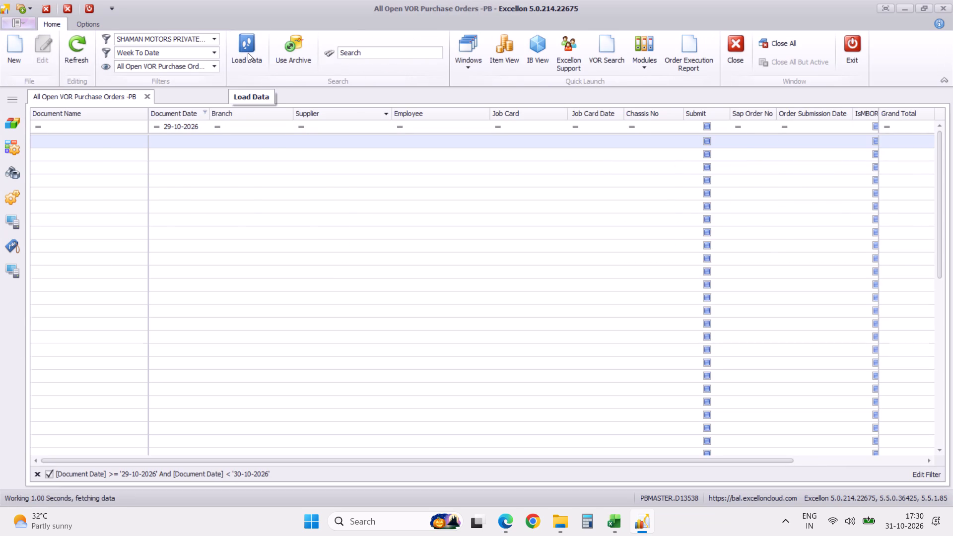
# Filter the VOR purchase orders to the document date 31-10-2026.
pyautogui.click(187, 128)
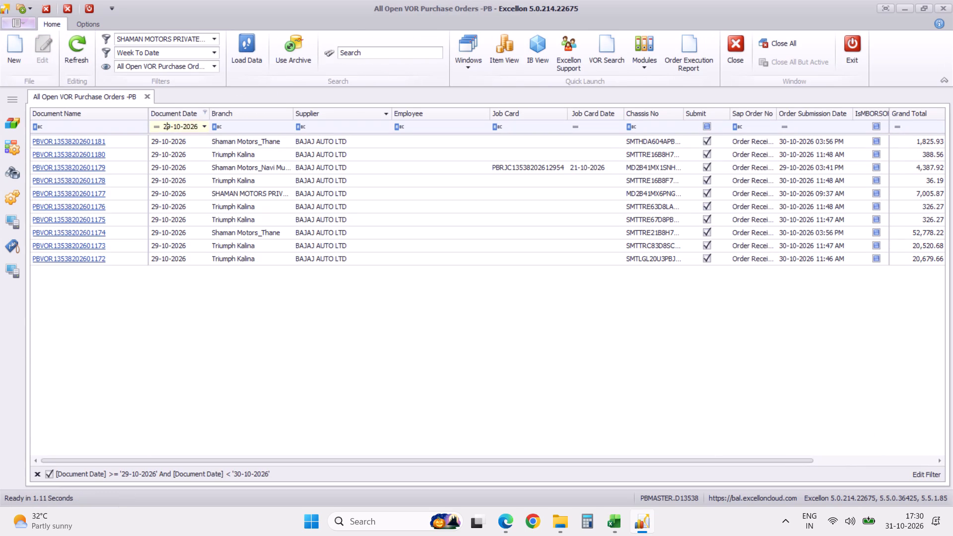
pyautogui.click(165, 129)
pyautogui.press('Down')
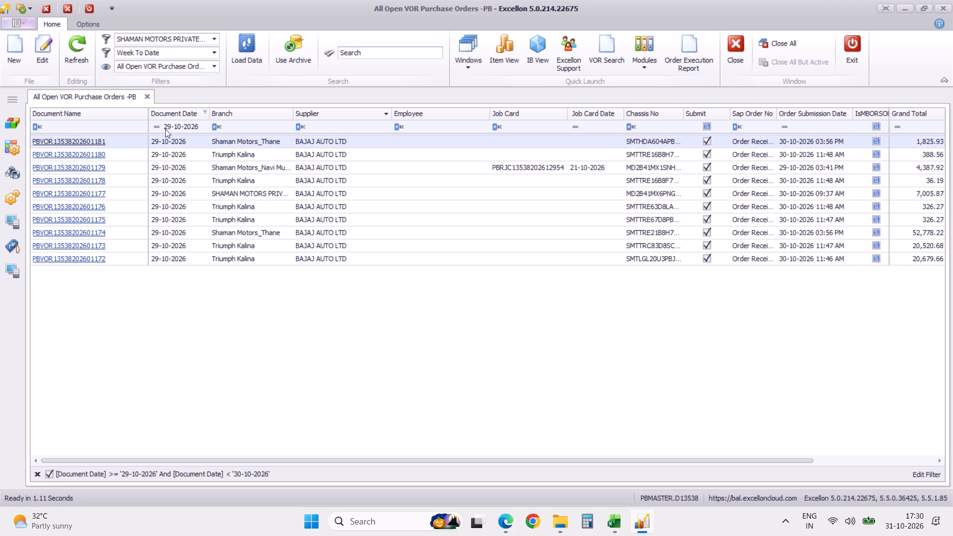
pyautogui.doubleClick(165, 129)
pyautogui.write('31')
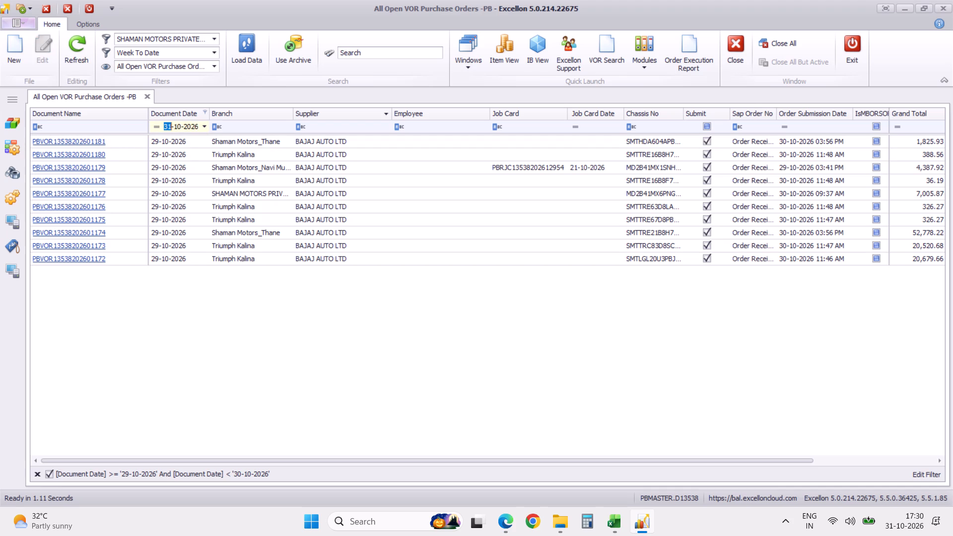
pyautogui.press('Return')
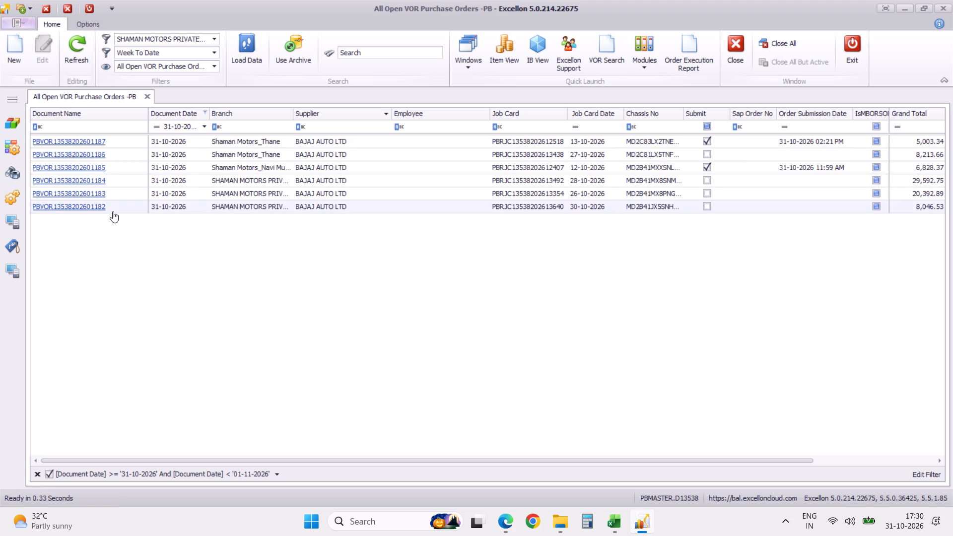
pyautogui.click(98, 193)
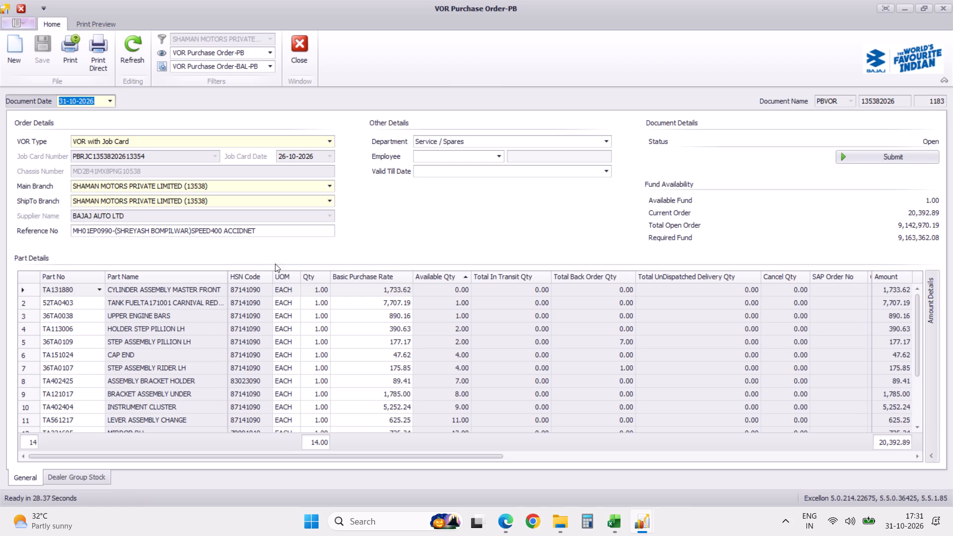
pyautogui.scroll(-20, 418, 308)
pyautogui.scroll(-10, 418, 308)
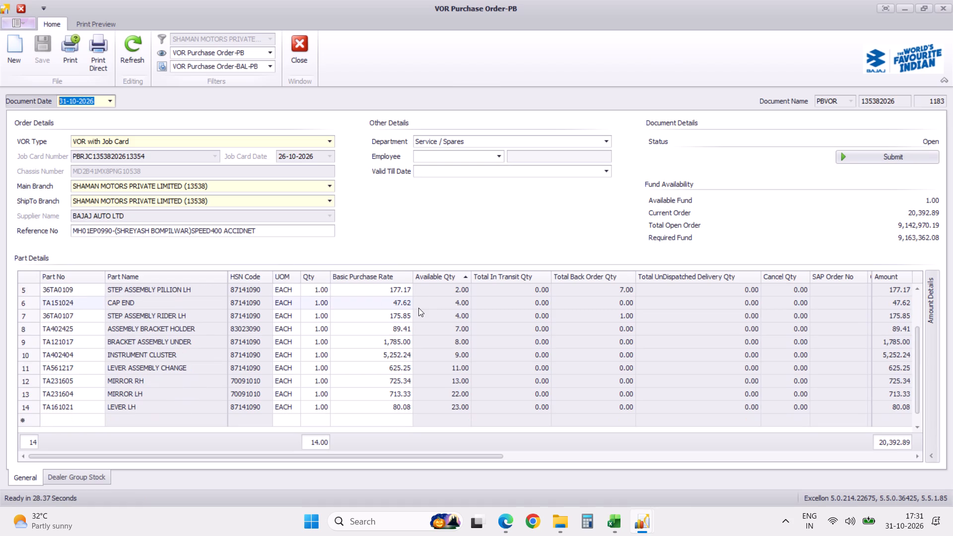
pyautogui.scroll(20, 418, 308)
pyautogui.scroll(8, 418, 308)
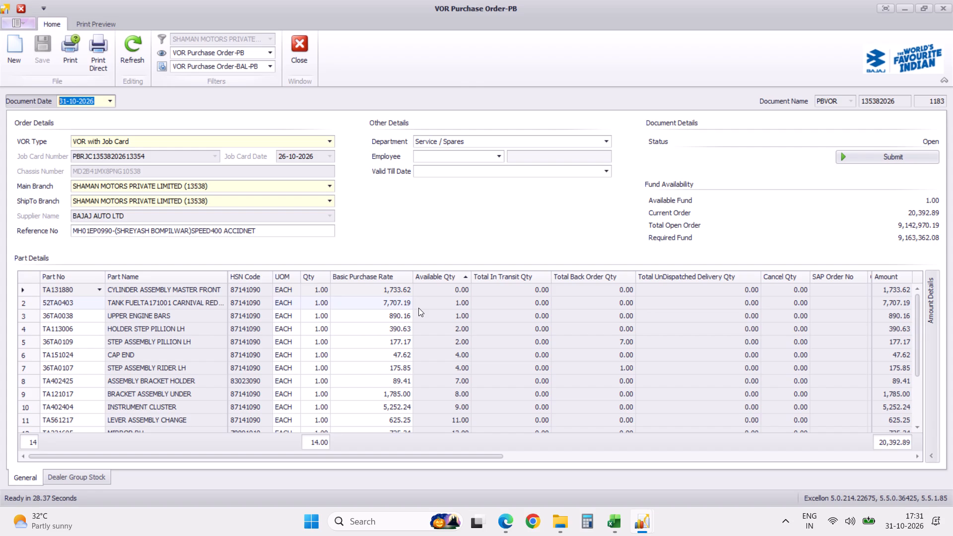
pyautogui.hscroll(14, 418, 308)
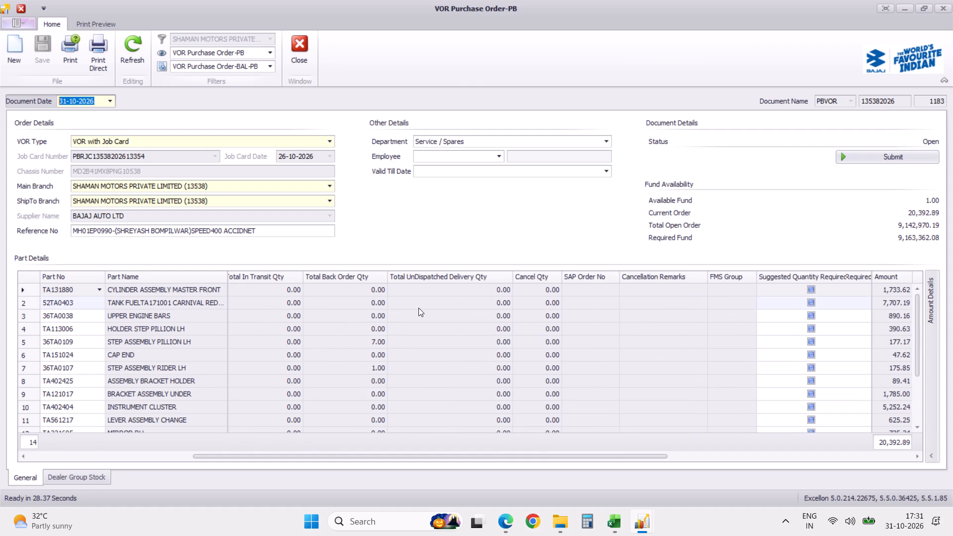
pyautogui.scroll(-20, 418, 308)
pyautogui.scroll(-7, 418, 308)
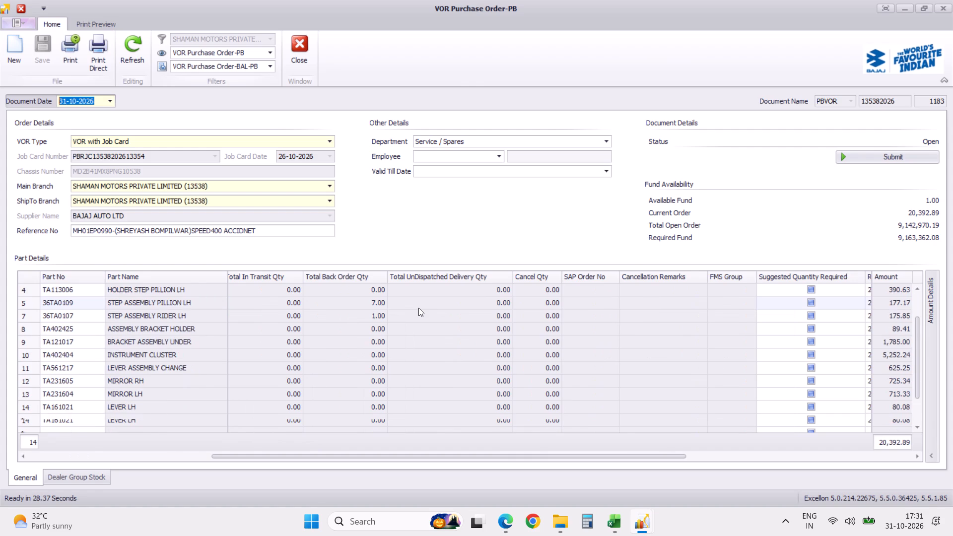
pyautogui.scroll(19, 418, 308)
pyautogui.hscroll(-20, 418, 308)
pyautogui.hscroll(-20, 418, 308)
pyautogui.hscroll(-1, 418, 308)
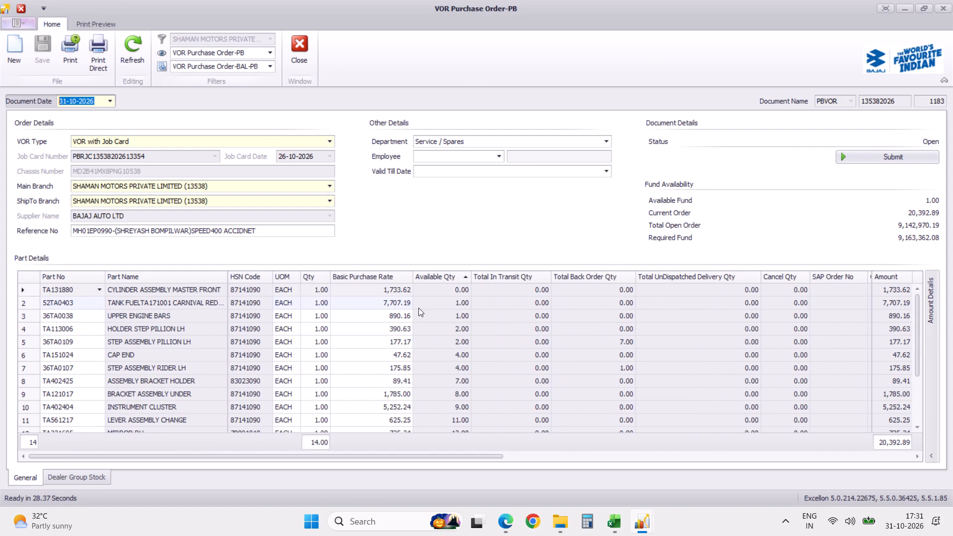
pyautogui.scroll(-12, 418, 308)
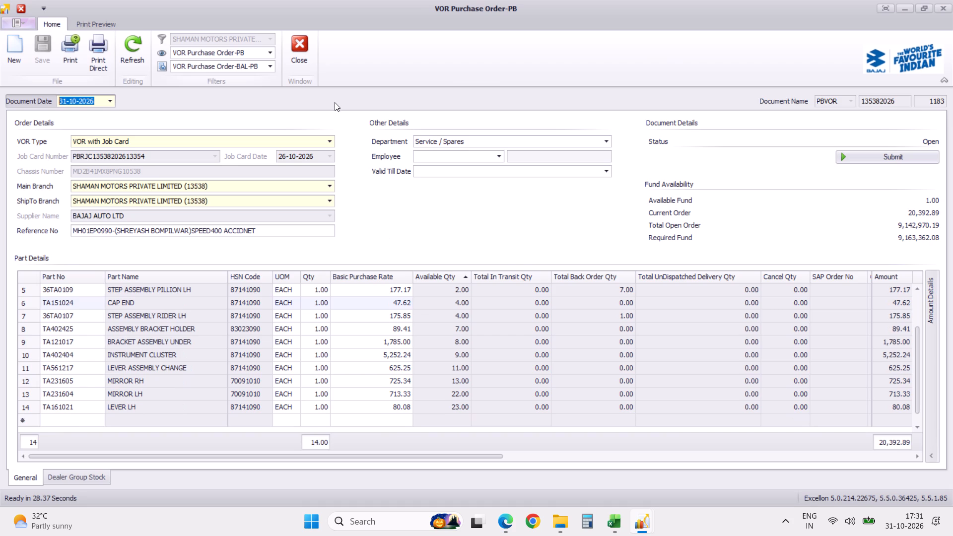
pyautogui.click(300, 50)
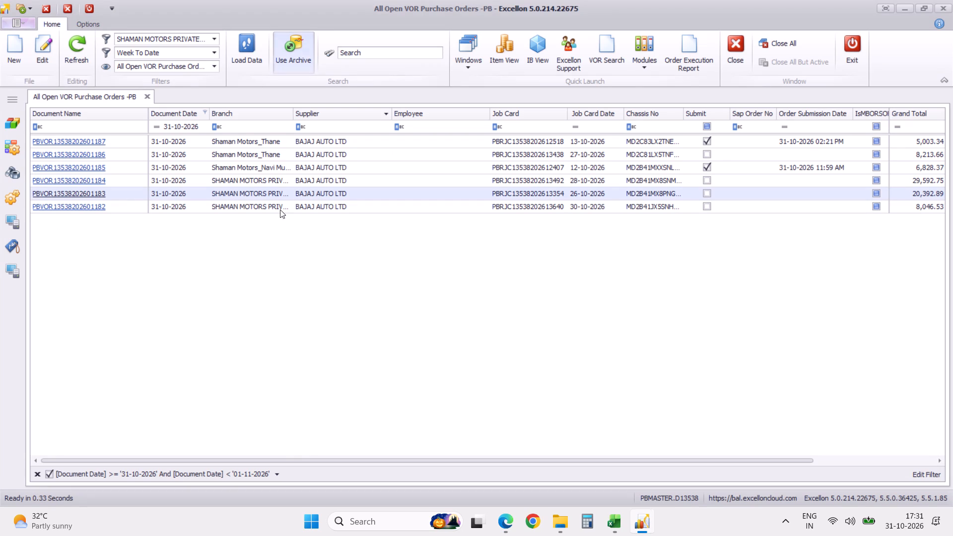
pyautogui.click(100, 180)
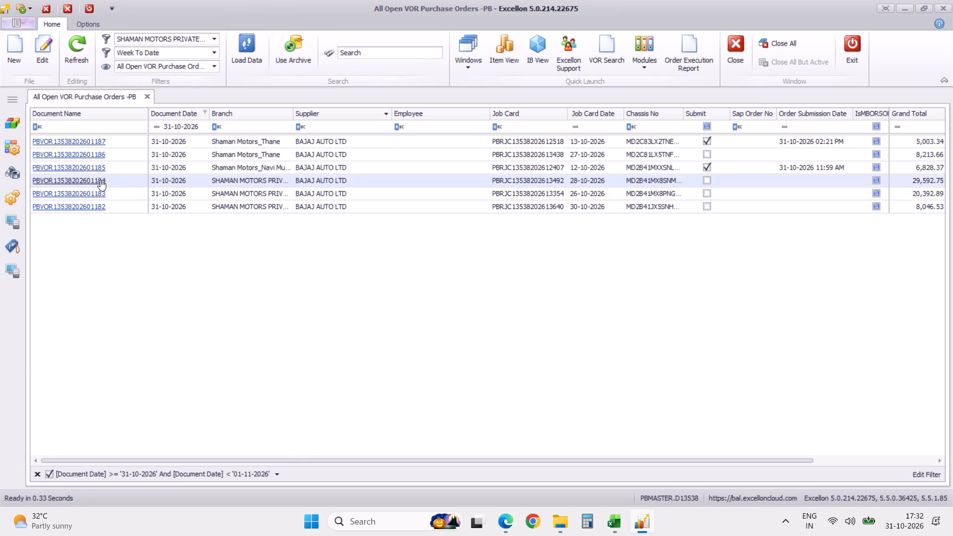
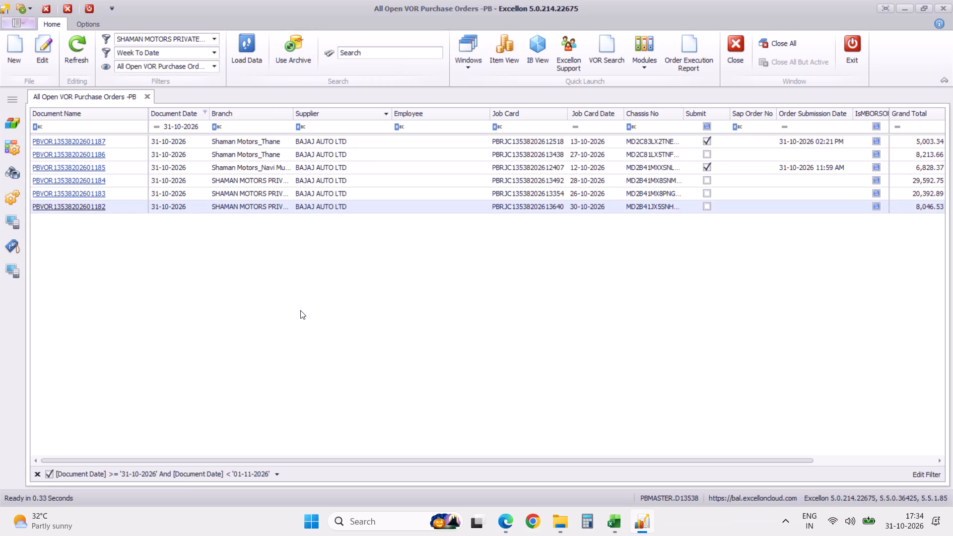
pyautogui.hscroll(-20, 495, 330)
pyautogui.hscroll(-17, 495, 330)
pyautogui.hscroll(16, 495, 330)
pyautogui.hscroll(19, 495, 330)
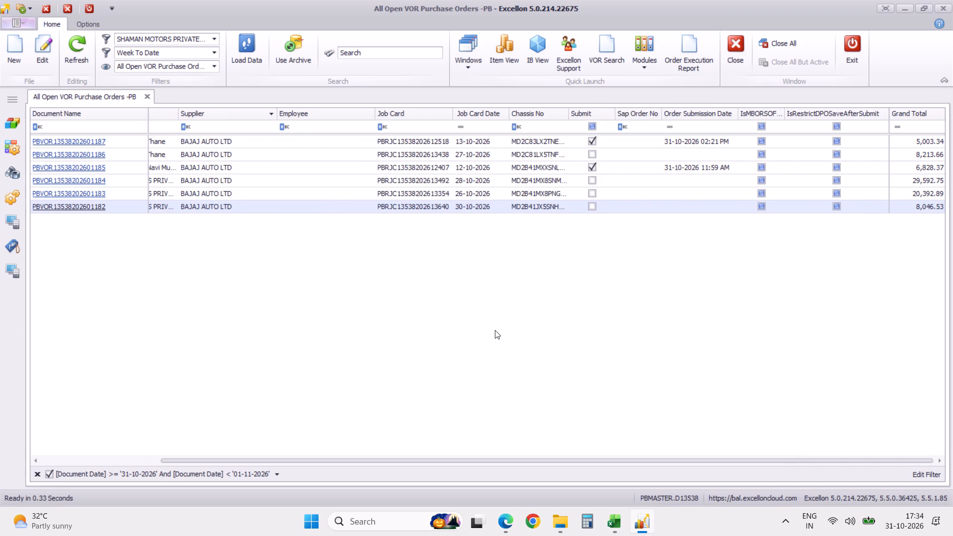
pyautogui.hscroll(-20, 495, 330)
pyautogui.hscroll(-18, 495, 330)
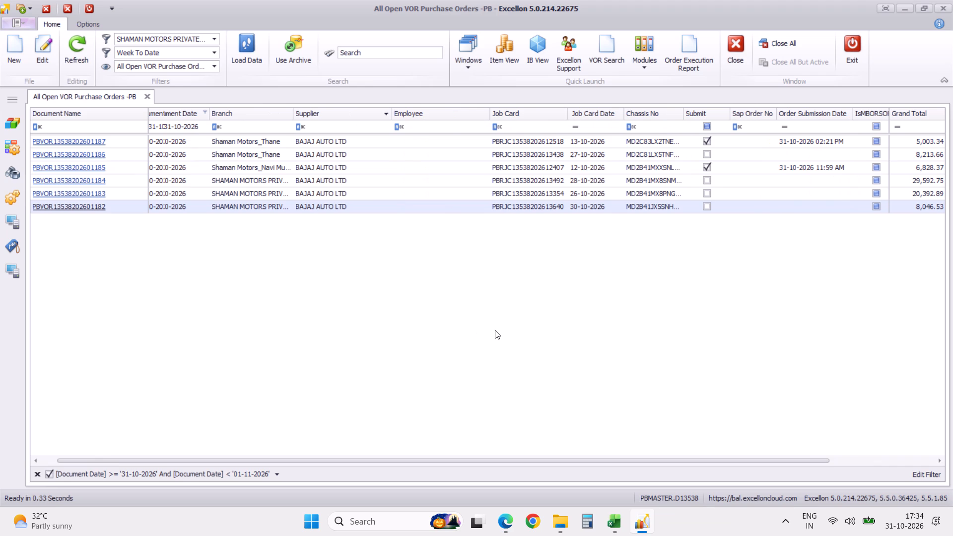
pyautogui.click(76, 153)
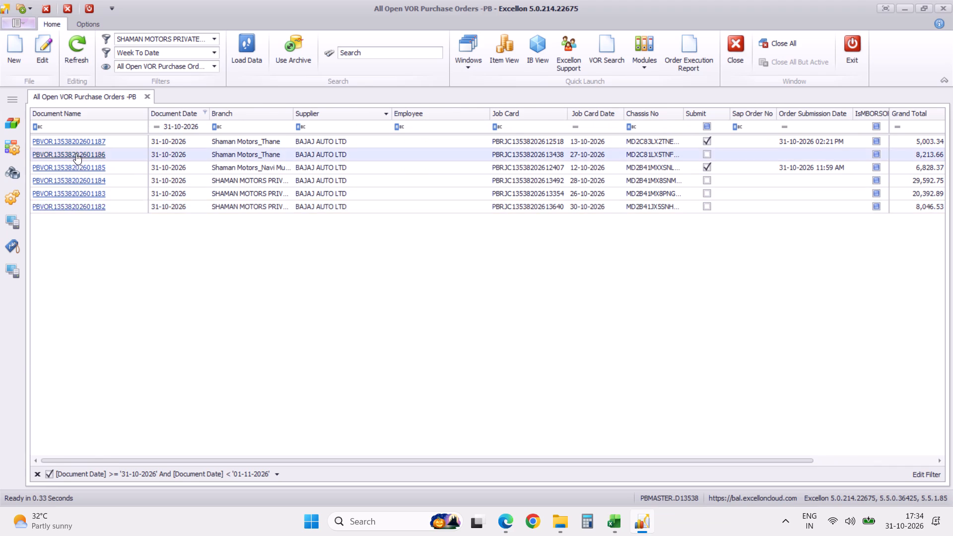
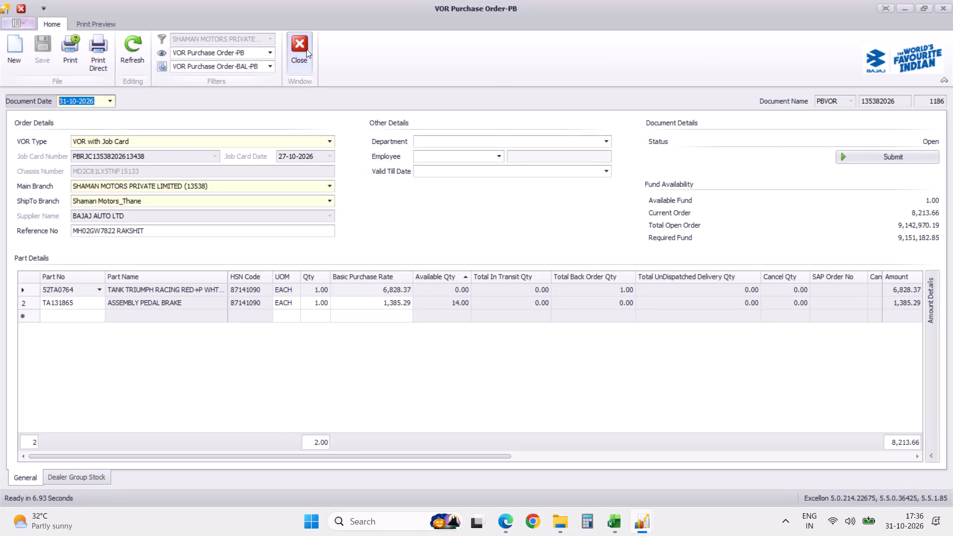
# Close the open VOR purchase order 1186 without changing it.
pyautogui.click(304, 46)
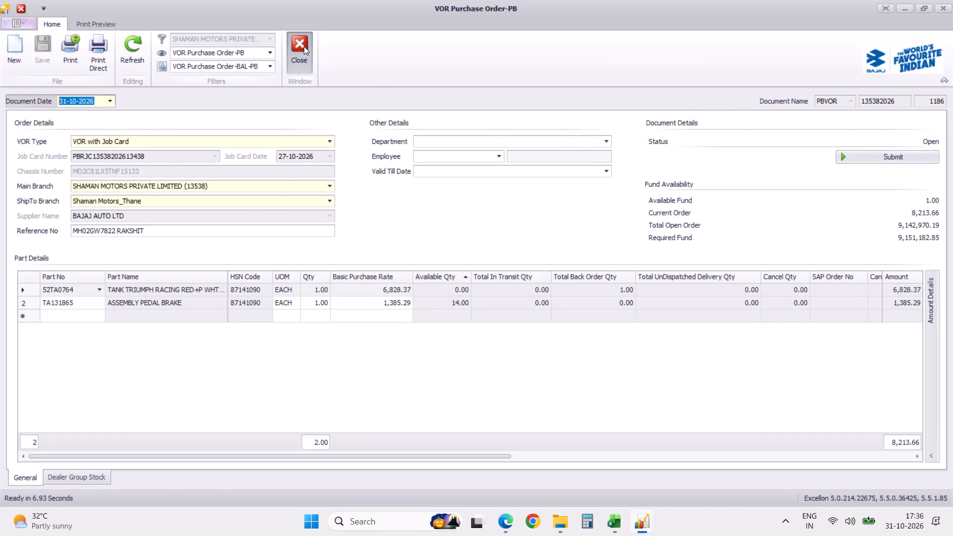
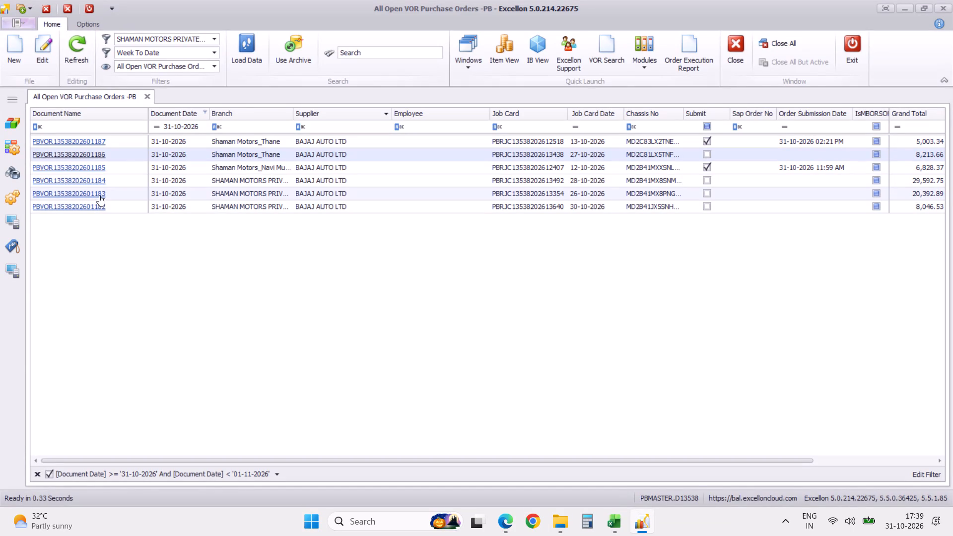
pyautogui.click(99, 195)
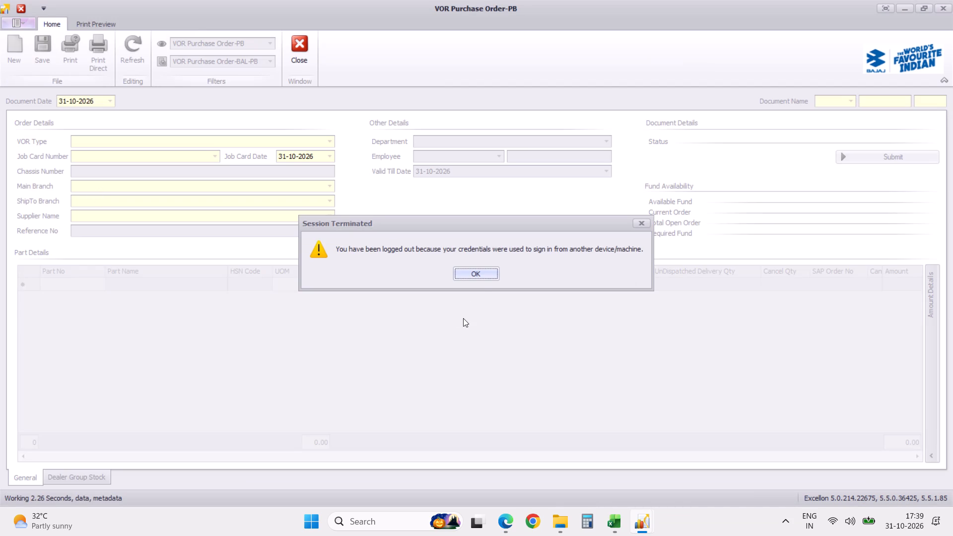
# Acknowledge the Session Terminated notice over the blank VOR Purchase Order form.
pyautogui.click(487, 273)
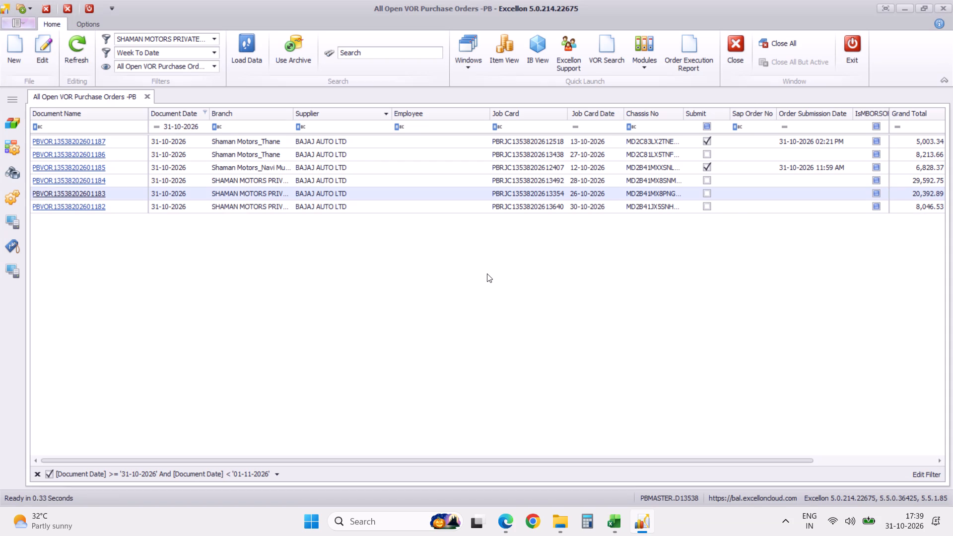
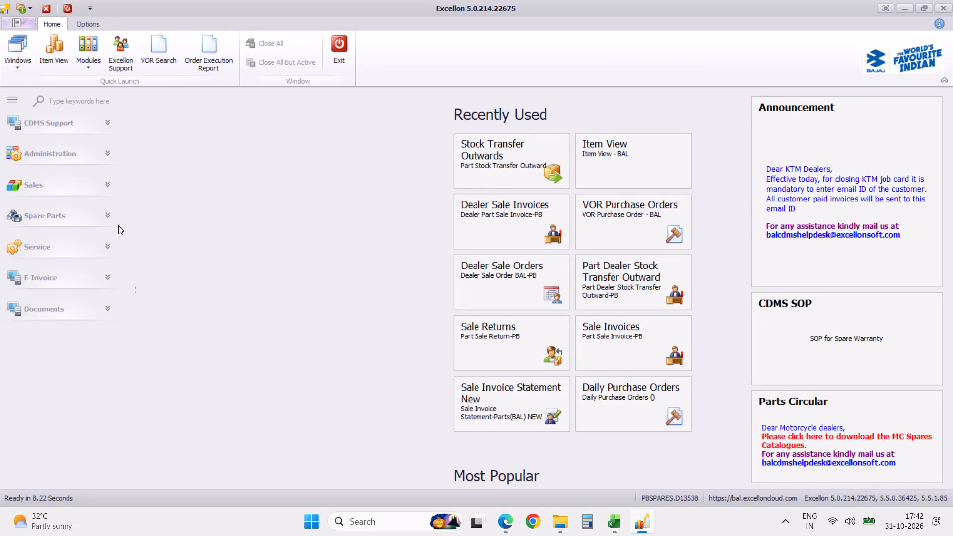
# Open the Purchase Order statement from the Spare Parts procurement statement reports.
pyautogui.click(110, 217)
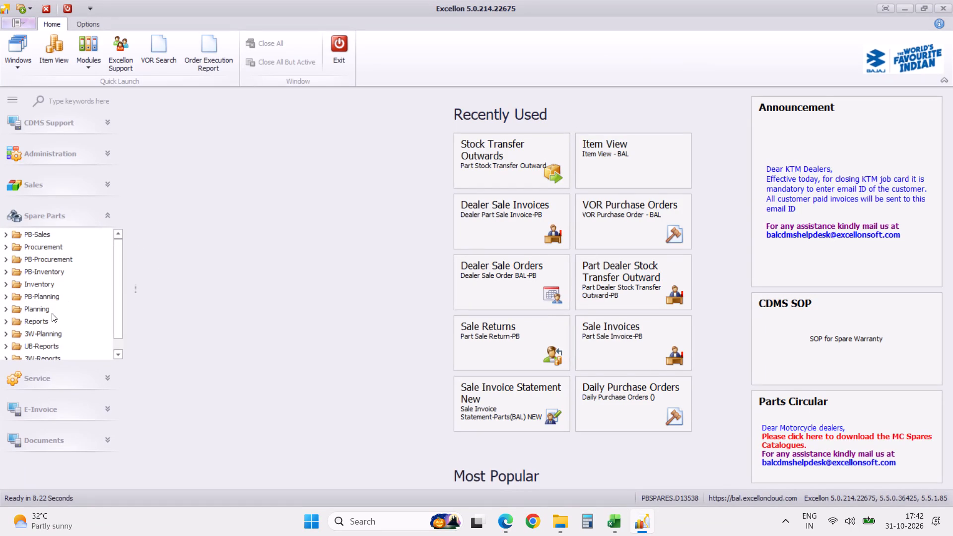
pyautogui.click(4, 322)
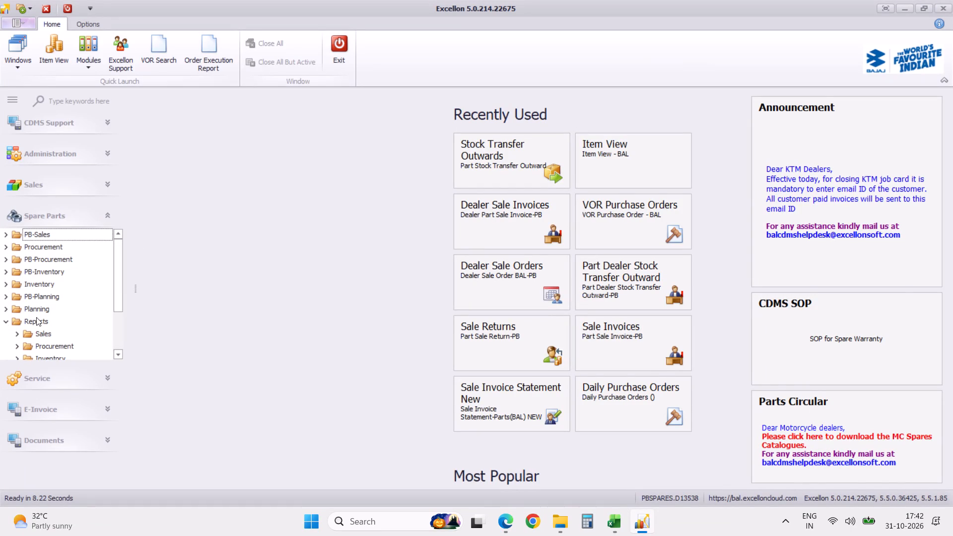
pyautogui.tripleClick(116, 353)
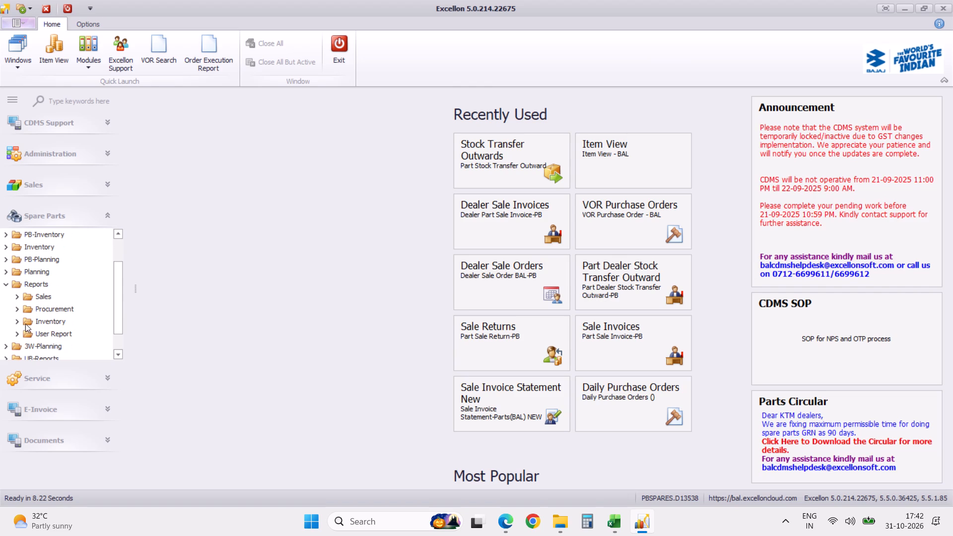
pyautogui.click(19, 310)
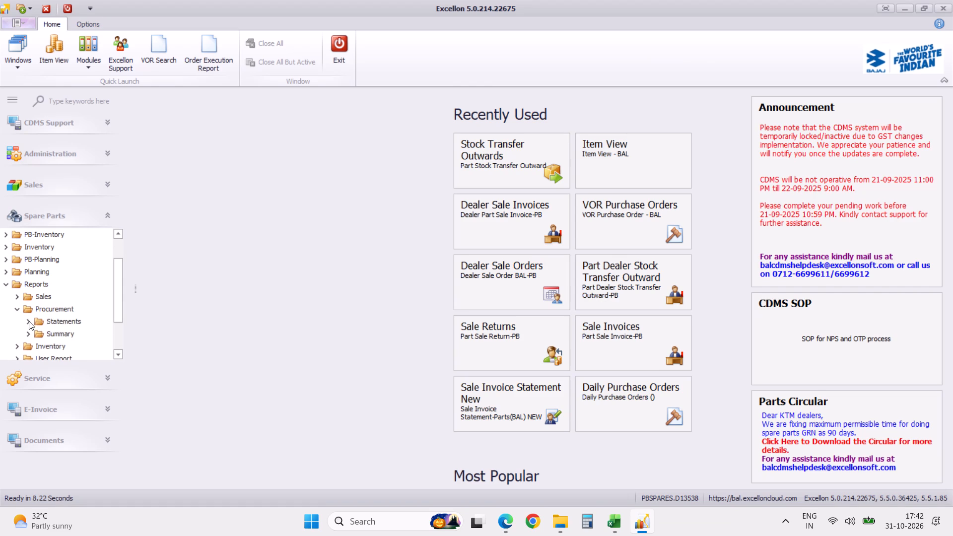
pyautogui.click(29, 321)
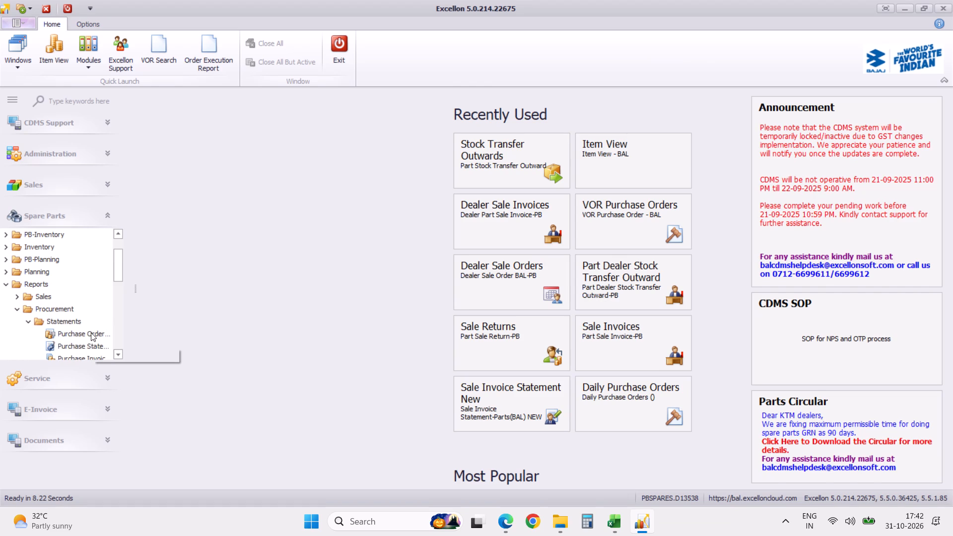
pyautogui.click(91, 333)
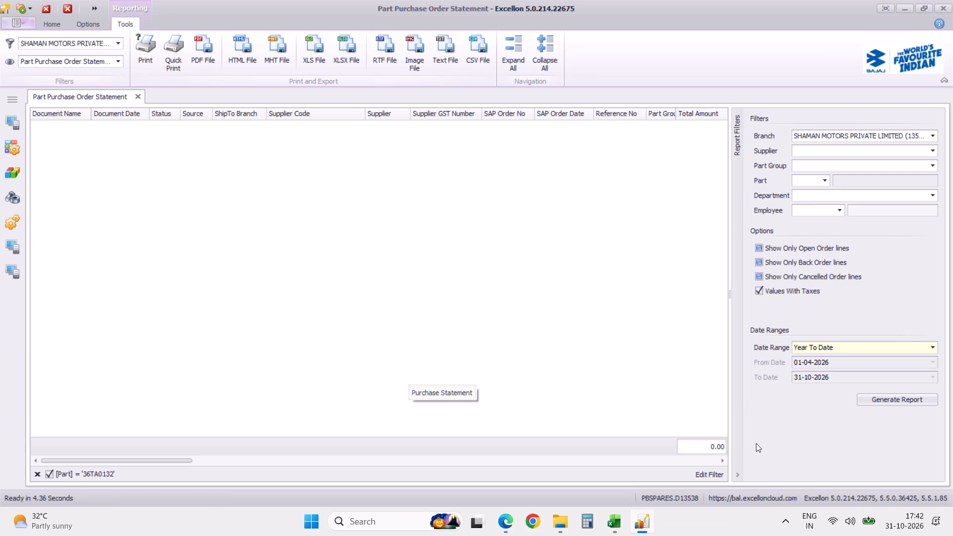
# Generate the Part Purchase Order Statement with a Custom date range and disable the part 36TA0132 filter to list all order lines.
pyautogui.click(935, 348)
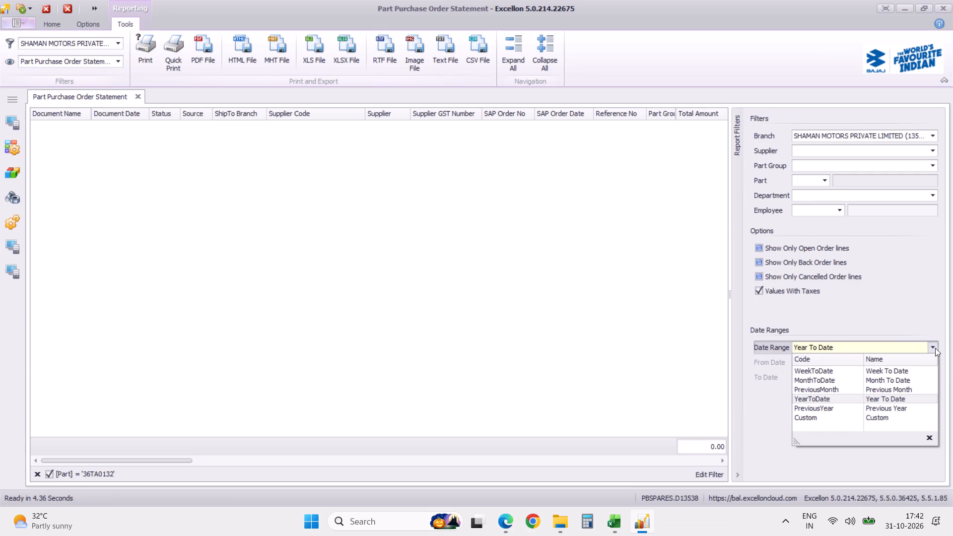
pyautogui.click(819, 416)
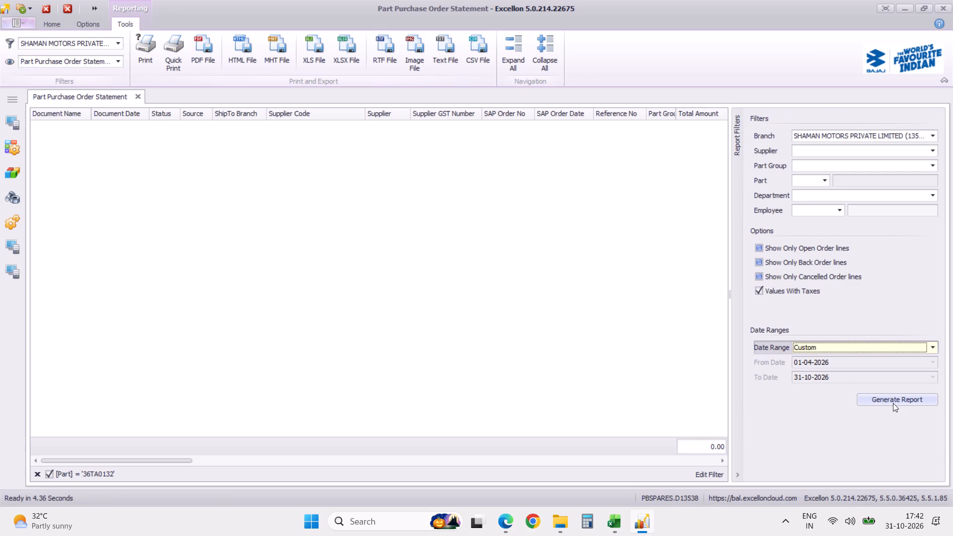
pyautogui.click(893, 403)
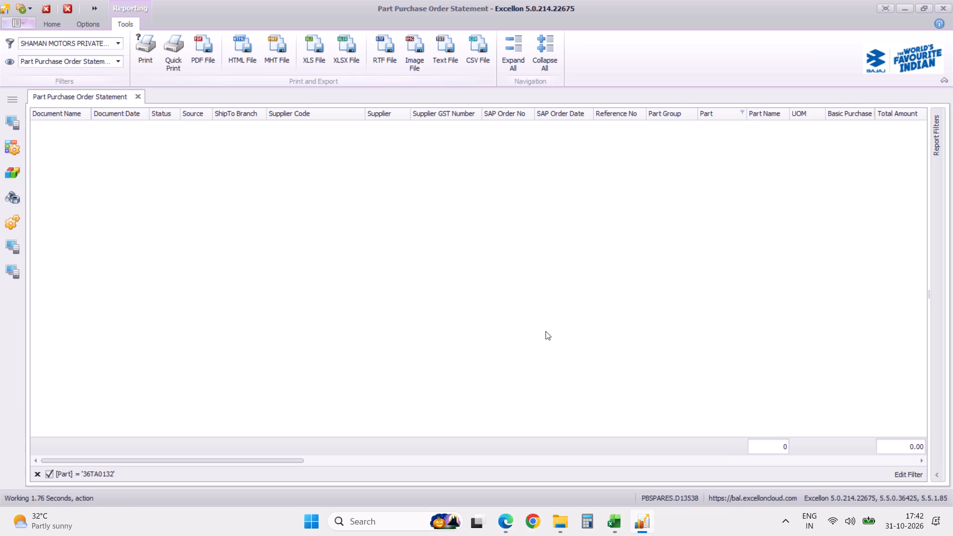
pyautogui.click(49, 475)
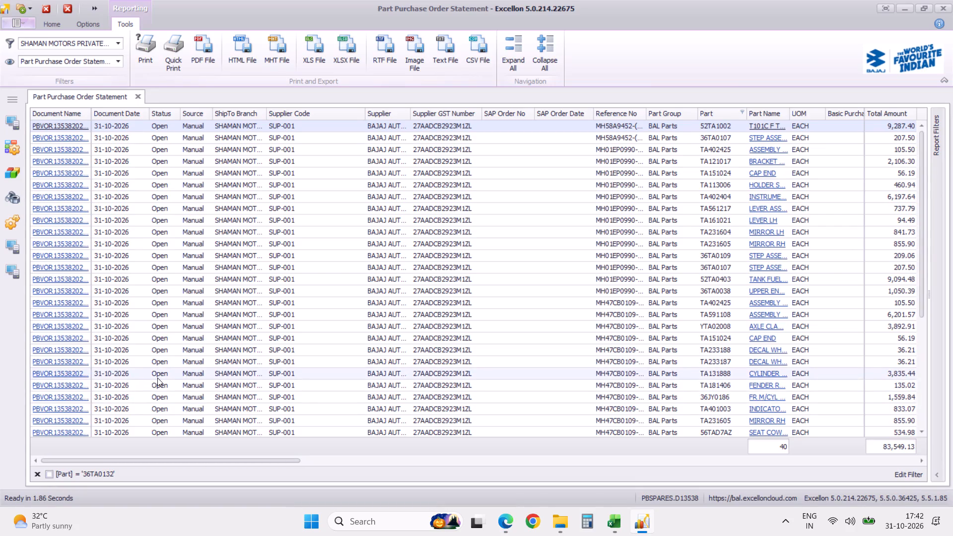
pyautogui.scroll(-4, 227, 313)
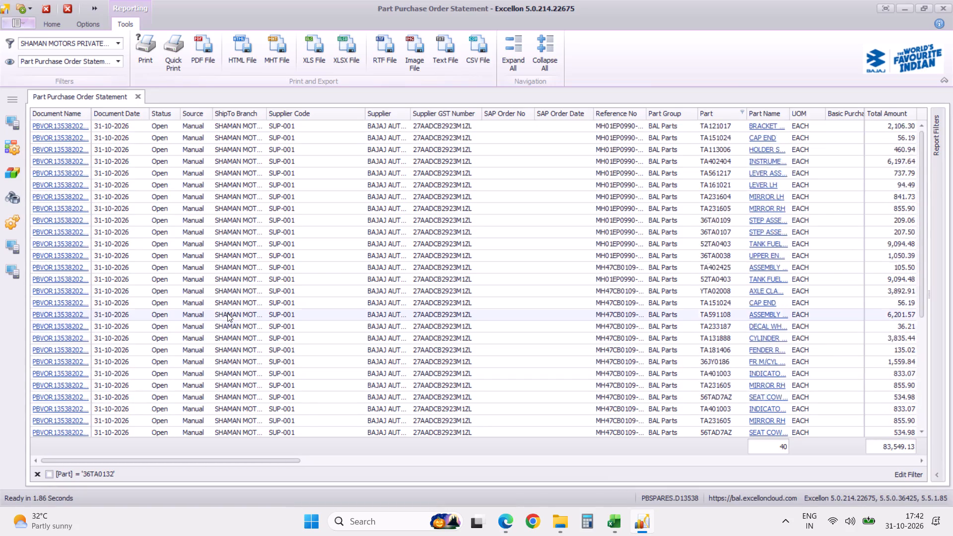
pyautogui.scroll(-20, 227, 313)
pyautogui.scroll(-10, 227, 313)
pyautogui.scroll(20, 227, 313)
pyautogui.scroll(3, 227, 313)
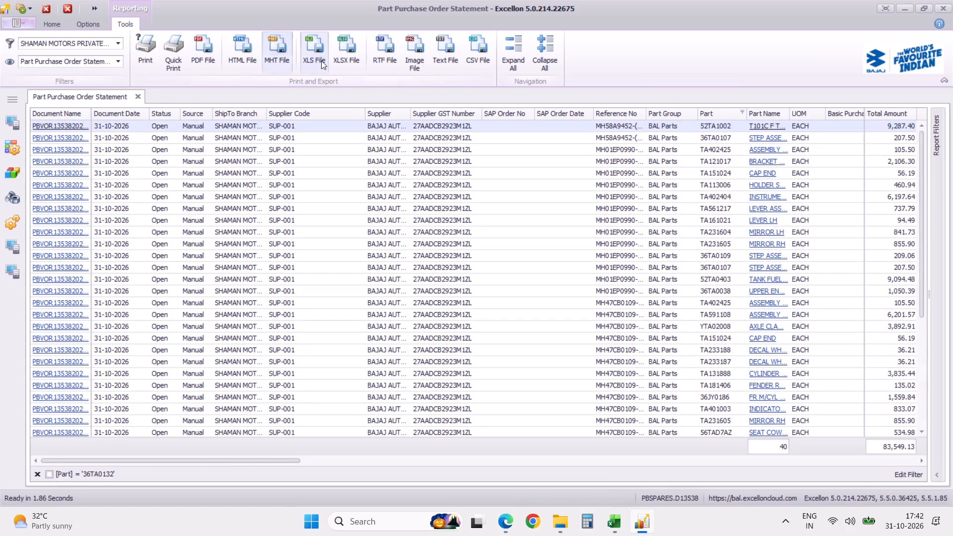
# Export the statement as an XLSX single file with hyperlink export turned off.
pyautogui.click(342, 54)
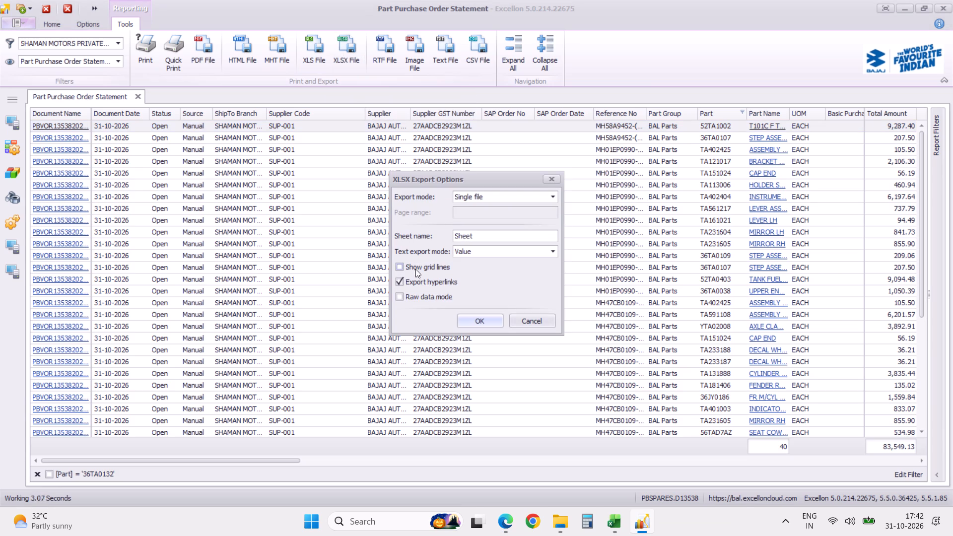
pyautogui.click(400, 283)
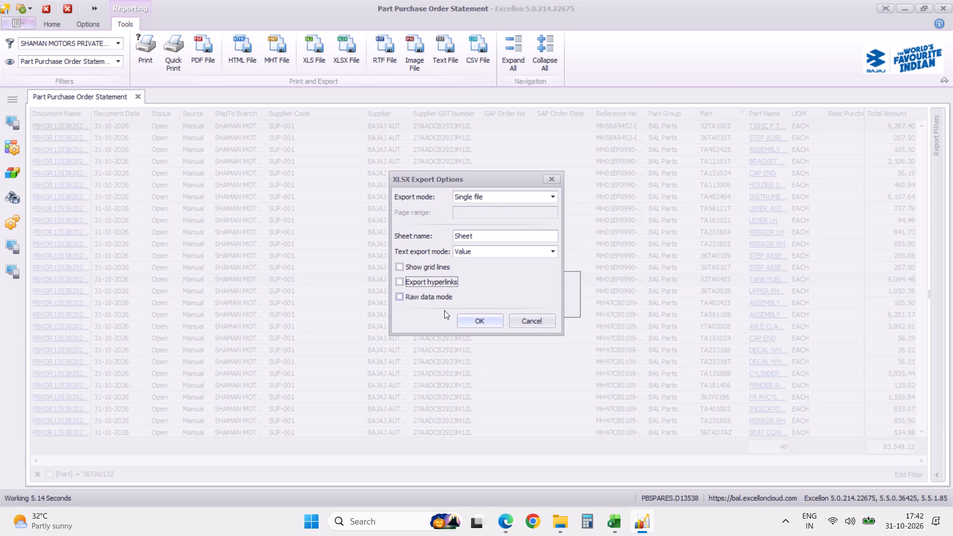
pyautogui.click(465, 321)
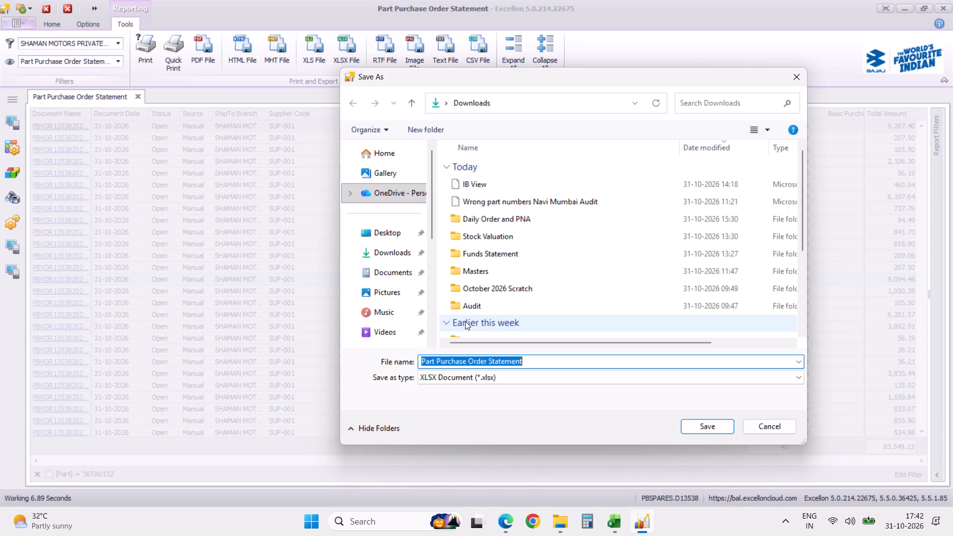
# Save the export in Downloads as Part Purchase Order Statement-31102026 and open the file in Excel.
pyautogui.click(530, 366)
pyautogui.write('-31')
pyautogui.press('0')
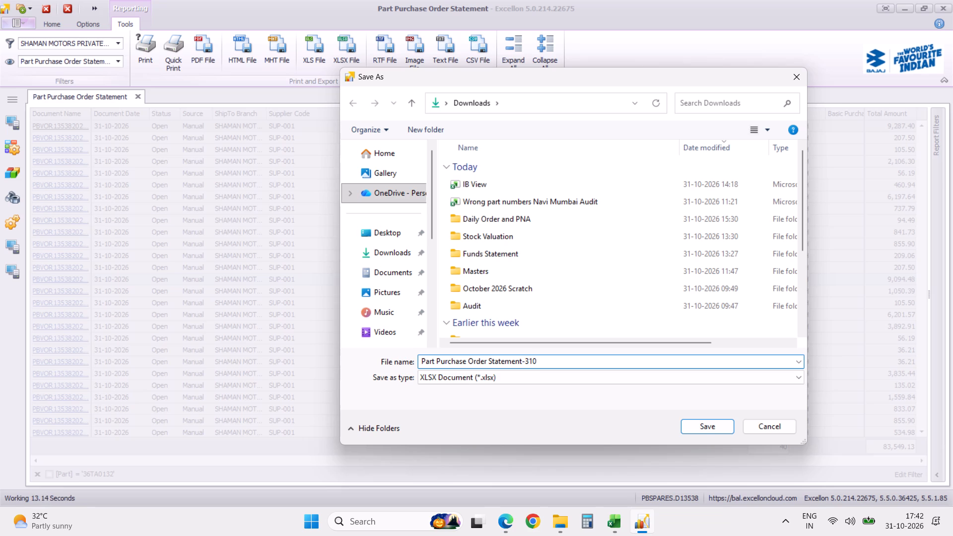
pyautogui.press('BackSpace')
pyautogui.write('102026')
pyautogui.click(684, 423)
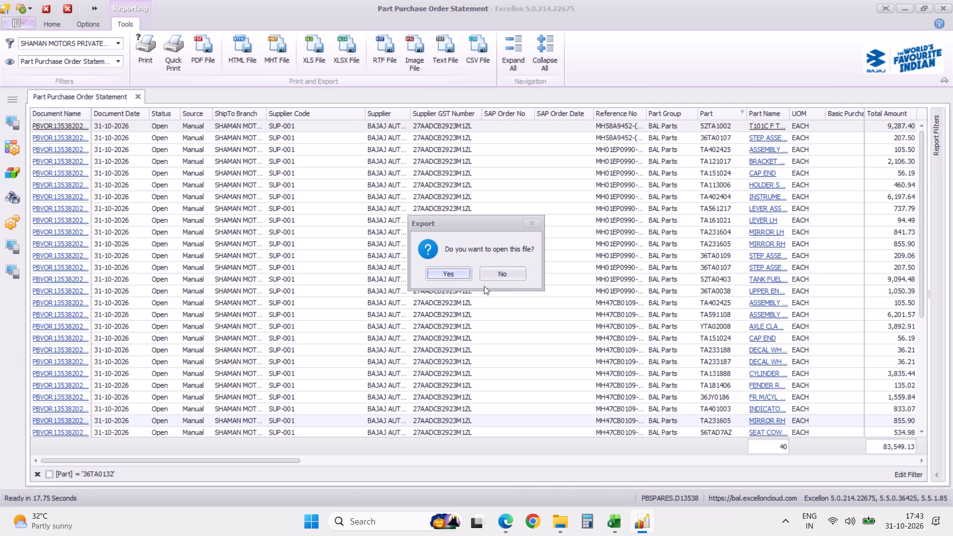
pyautogui.click(460, 270)
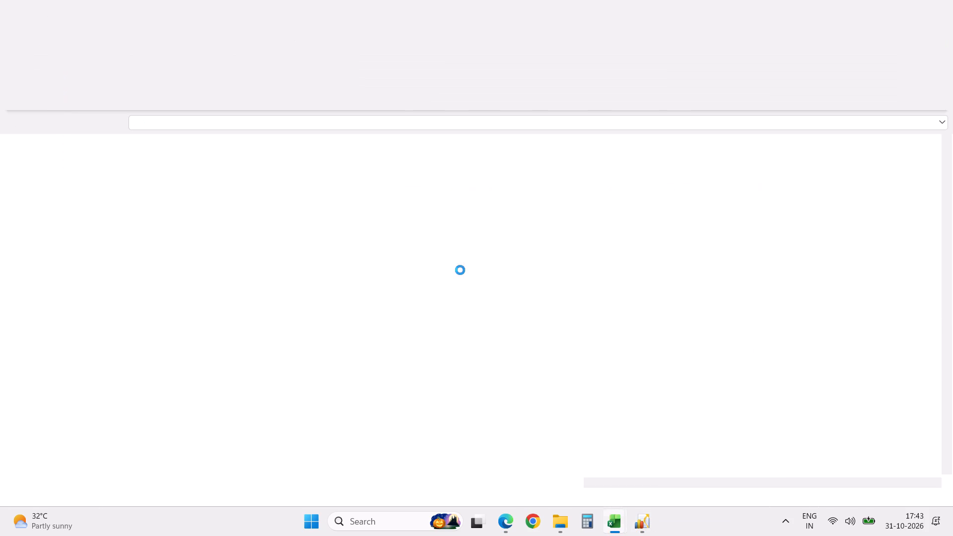
# Delete the totals row 42 beneath the last order line in the exported sheet.
pyautogui.hotkey('ctrl', 'Down')
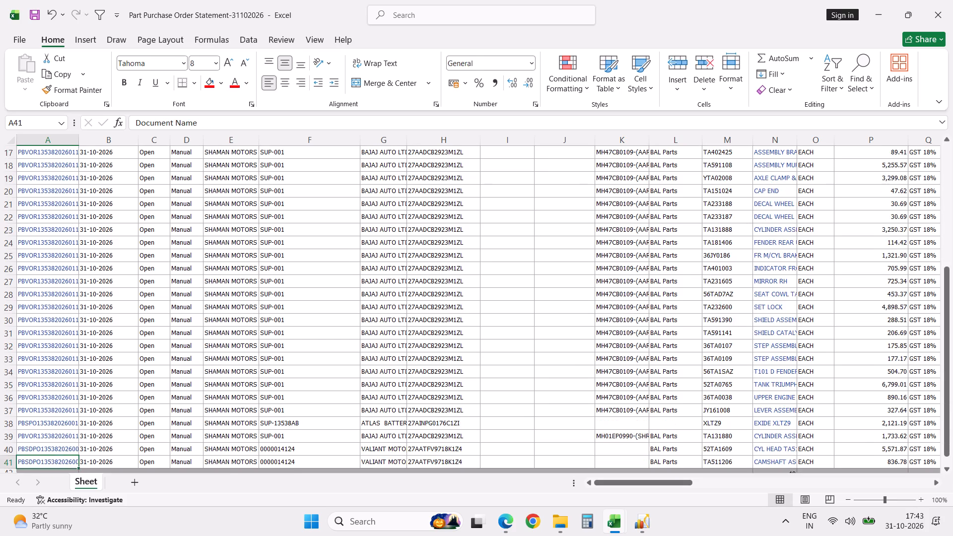
pyautogui.press('Down')
pyautogui.hotkey('shift', '-')
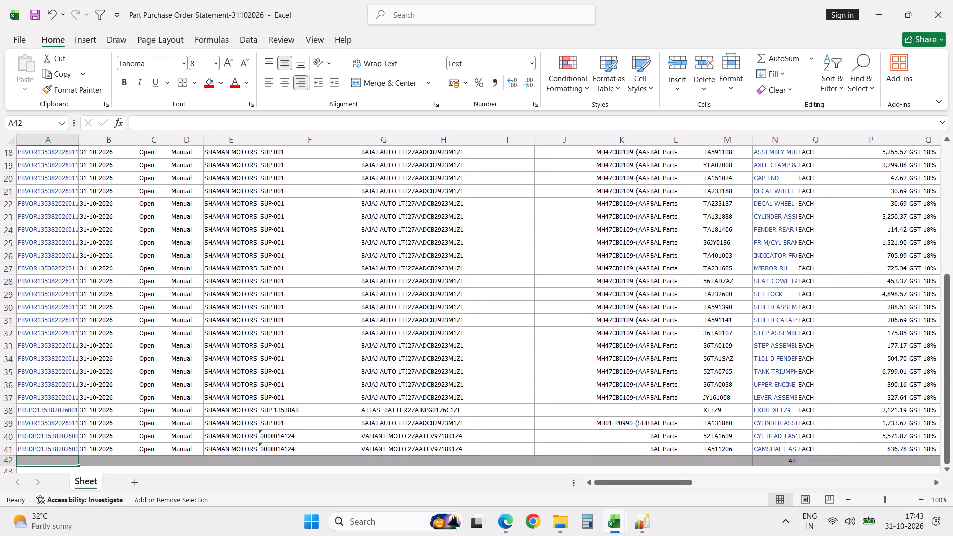
pyautogui.hotkey('ctrl', '-')
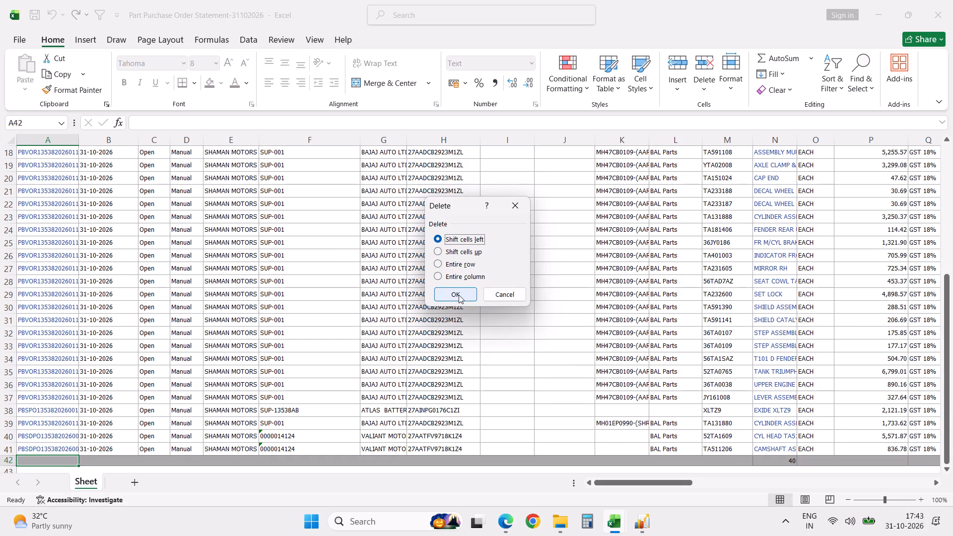
pyautogui.click(459, 295)
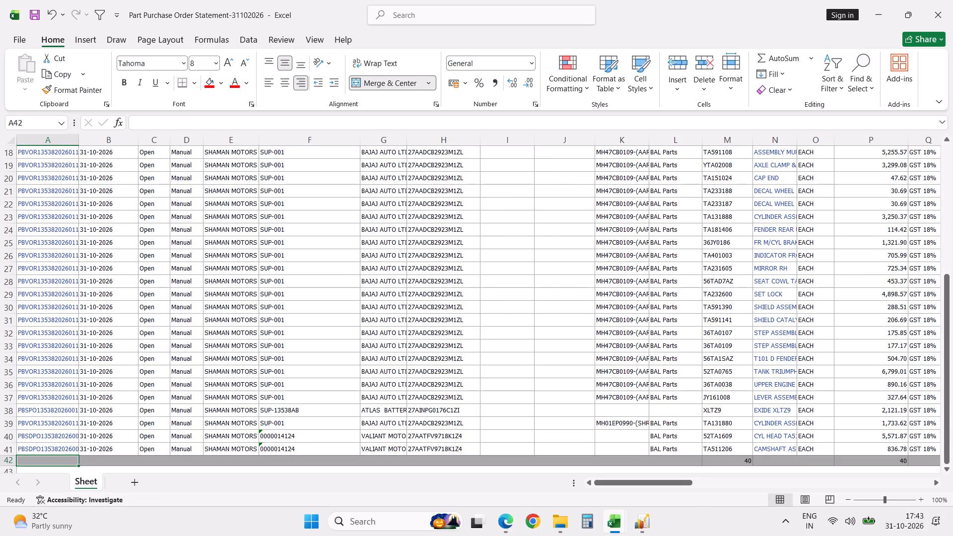
pyautogui.hotkey('shift', 'space')
pyautogui.hotkey('ctrl', '-')
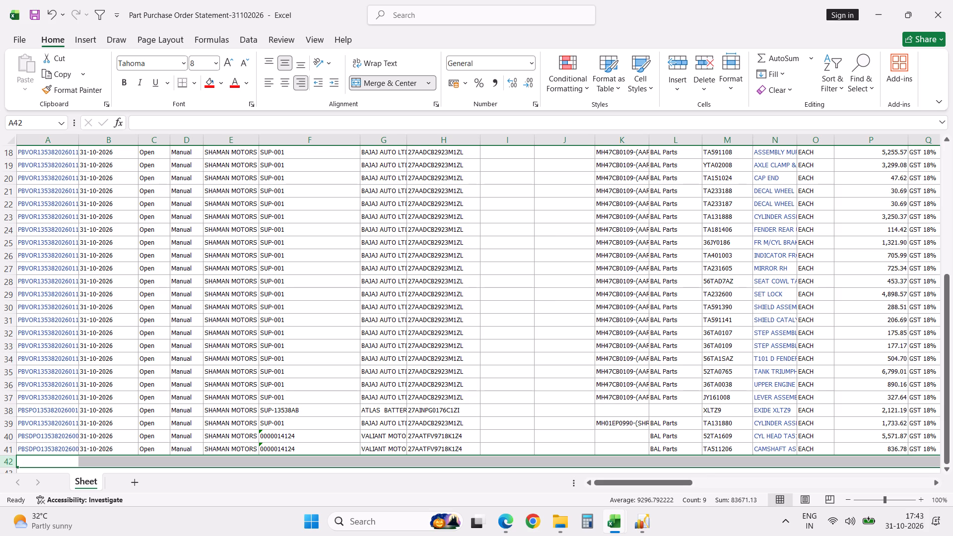
# Examine the statement's column headers from Document Name across to Sale Order Invoice Date & Time.
pyautogui.click(60, 366)
pyautogui.hotkey('ctrl', 'Up')
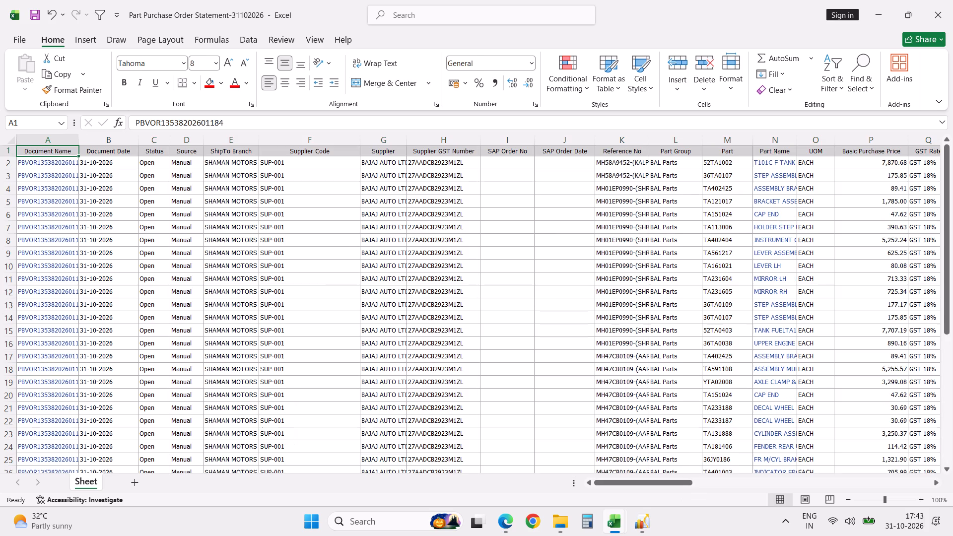
pyautogui.press('Right')
pyautogui.press('Right')
pyautogui.press('Right')
pyautogui.press('Right')
pyautogui.press('Right')
pyautogui.press('Right')
pyautogui.press('Right')
pyautogui.press('Right')
pyautogui.press('Right')
pyautogui.press('Right')
pyautogui.press('Right')
pyautogui.press('Right')
pyautogui.press('Right')
pyautogui.press('Right')
pyautogui.press('Right')
pyautogui.press('Right')
pyautogui.press('Right')
pyautogui.press('Right')
pyautogui.press('Right')
pyautogui.press('Right')
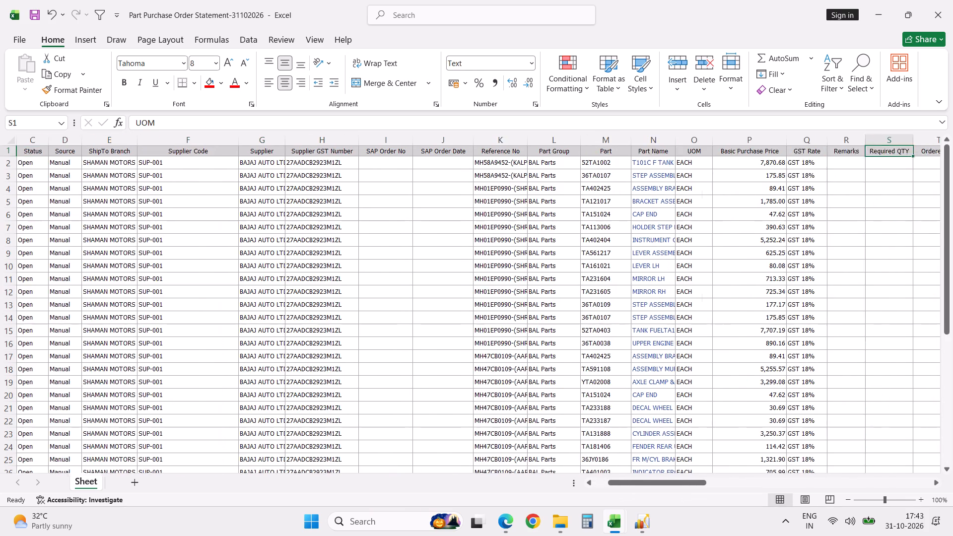
pyautogui.press('Right')
pyautogui.press('Right')
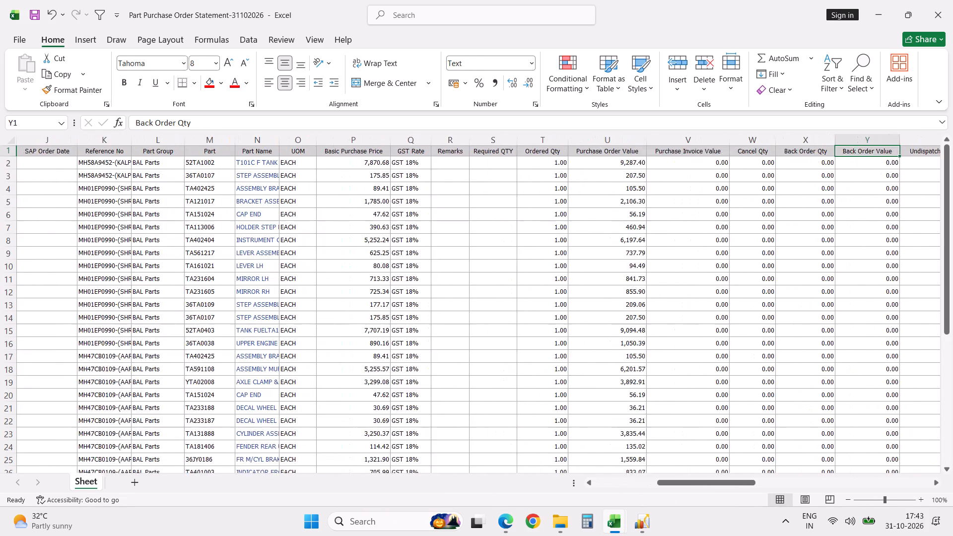
pyautogui.press('Right')
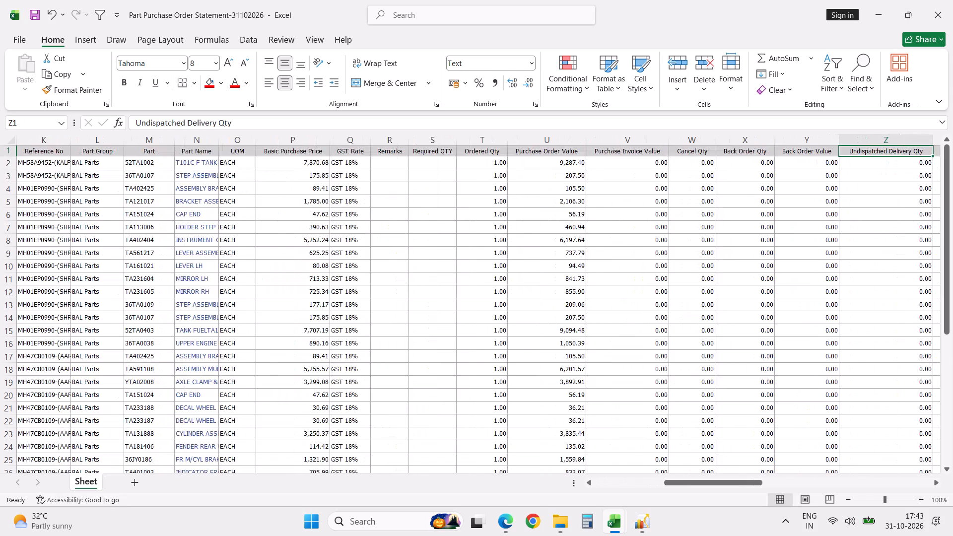
pyautogui.press('Right')
pyautogui.press('Right')
pyautogui.press('Right')
pyautogui.press('Right')
pyautogui.press('Right')
pyautogui.press('Right')
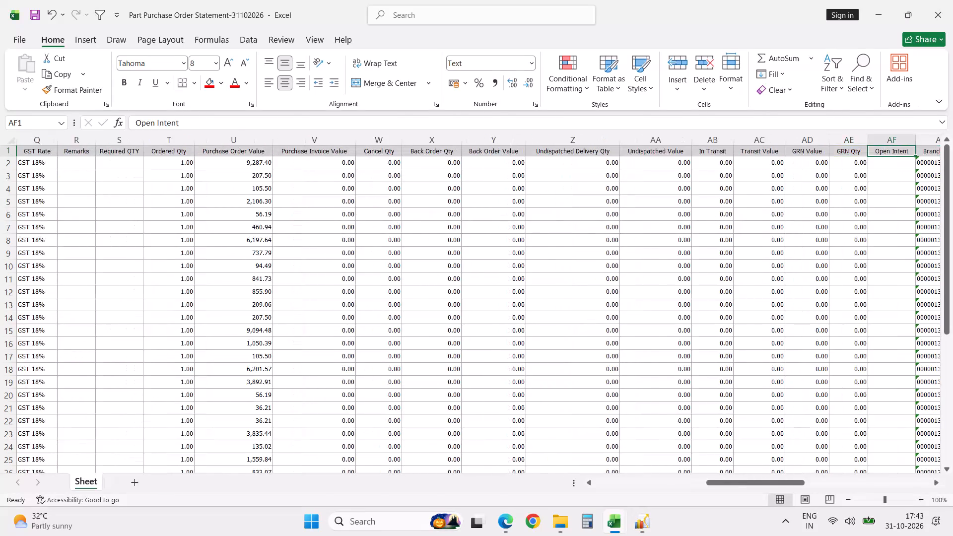
pyautogui.press('Right')
pyautogui.press('Right')
pyautogui.press('Right')
pyautogui.press('Right')
pyautogui.press('Right')
pyautogui.press('Right')
pyautogui.press('Right')
pyautogui.press('Right')
pyautogui.press('Right')
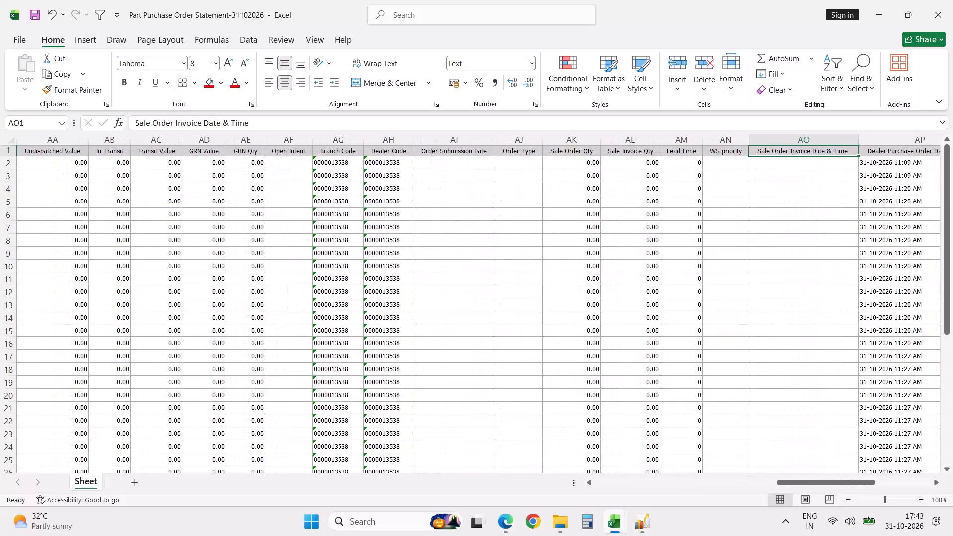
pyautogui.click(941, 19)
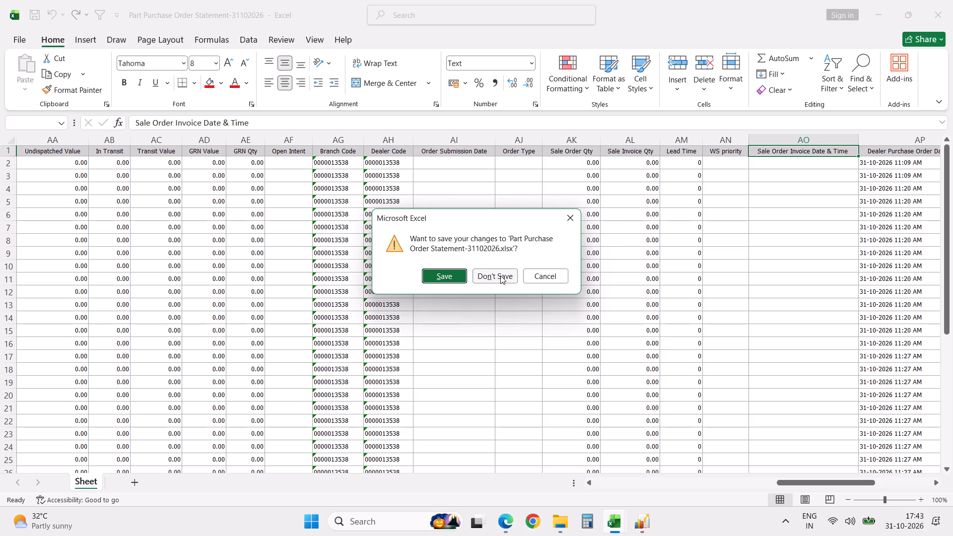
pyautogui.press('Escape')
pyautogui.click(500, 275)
# Return to the Document Name column and look through the order lines down to the last row.
pyautogui.press('Left')
pyautogui.press('Left')
pyautogui.press('Left')
pyautogui.press('Left')
pyautogui.press('Left')
pyautogui.press('Left')
pyautogui.press('Left')
pyautogui.press('Left')
pyautogui.press('Left')
pyautogui.press('Left')
pyautogui.press('Left')
pyautogui.press('Left')
pyautogui.press('Left')
pyautogui.press('Left')
pyautogui.press('Left')
pyautogui.press('Left')
pyautogui.press('Left')
pyautogui.press('Left')
pyautogui.press('Left')
pyautogui.press('Left')
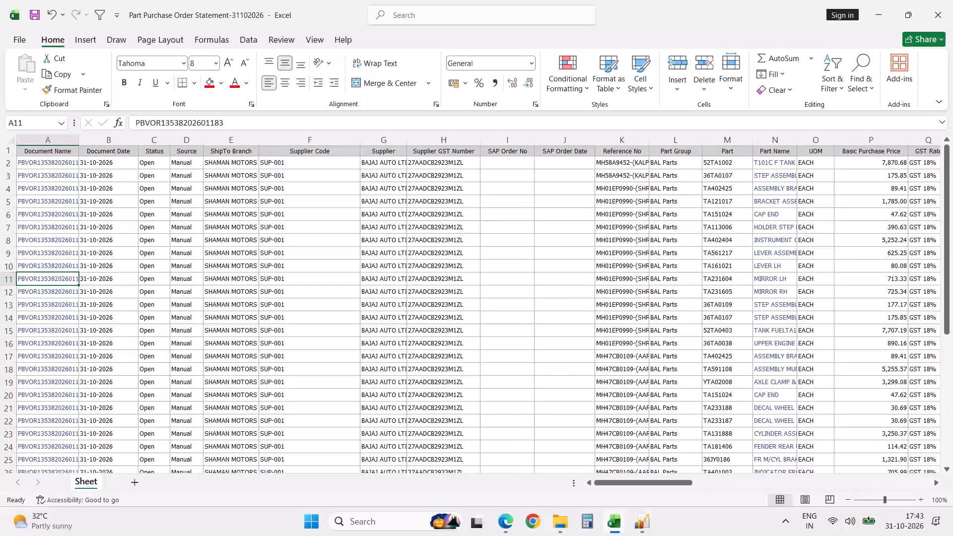
pyautogui.scroll(-8, 446, 333)
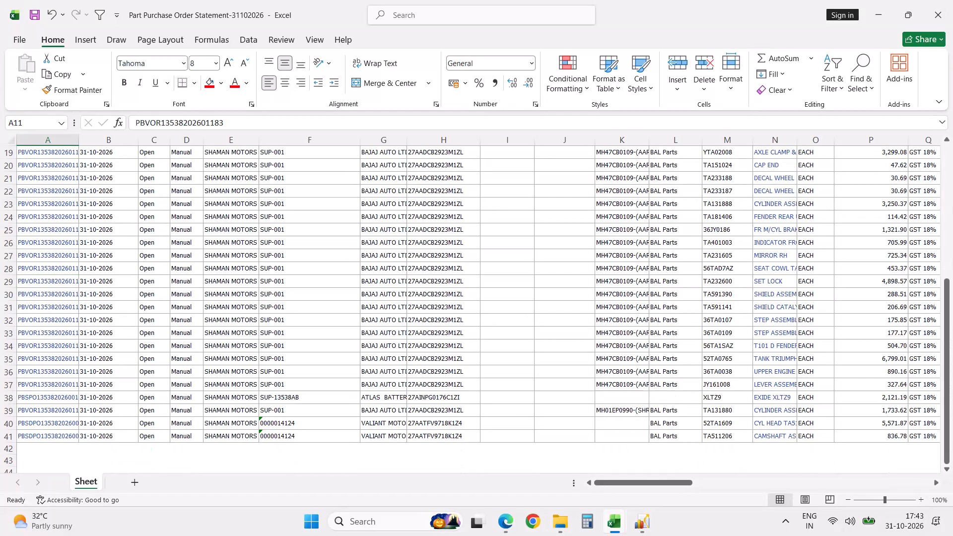
pyautogui.scroll(20, 446, 333)
pyautogui.scroll(3, 446, 333)
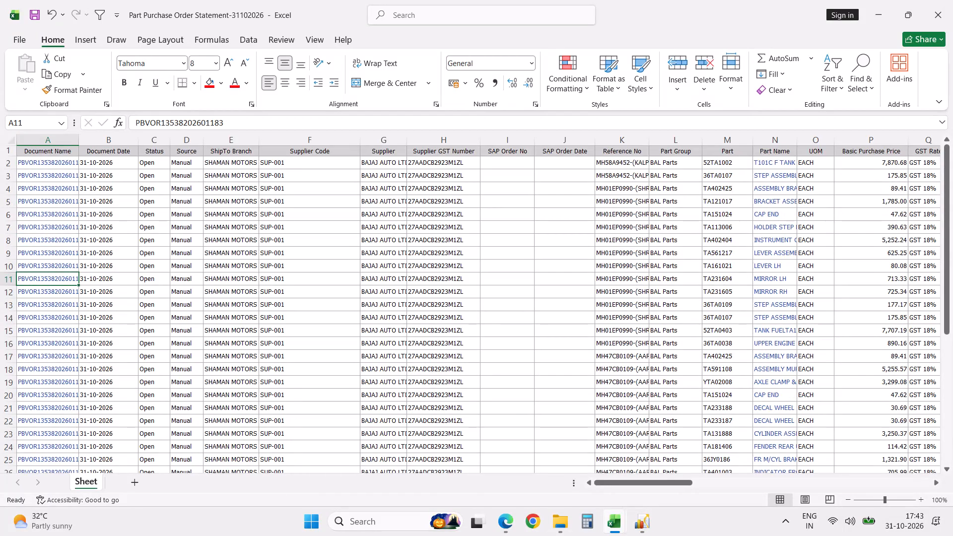
# Select the Document Name header cell A1.
pyautogui.click(68, 152)
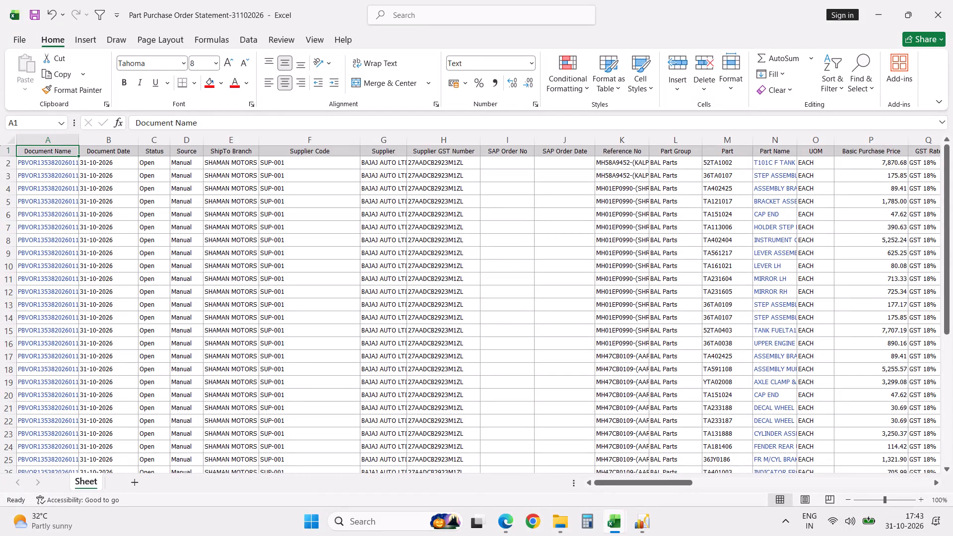
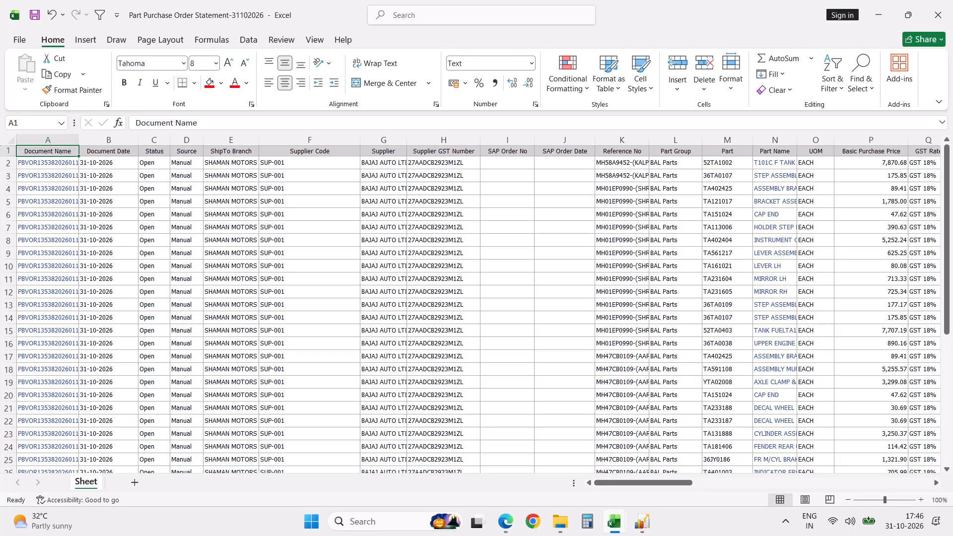
# Switch to Excellon, look through the order lines of the Part Purchase Order Statement, and close the statement.
pyautogui.click(640, 519)
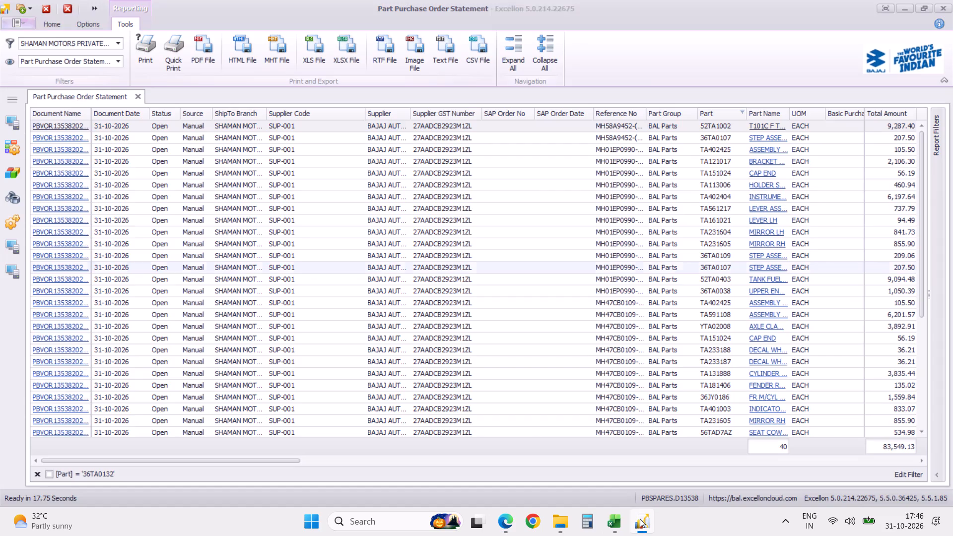
pyautogui.scroll(7, 325, 304)
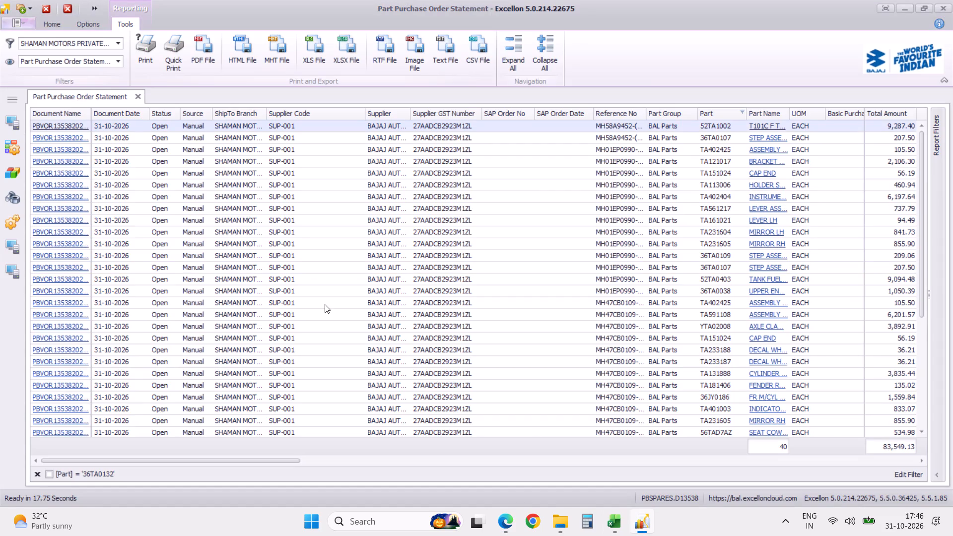
pyautogui.scroll(20, 325, 304)
pyautogui.scroll(20, 325, 304)
pyautogui.scroll(9, 325, 304)
pyautogui.scroll(-20, 325, 304)
pyautogui.scroll(-20, 325, 304)
pyautogui.scroll(-5, 325, 304)
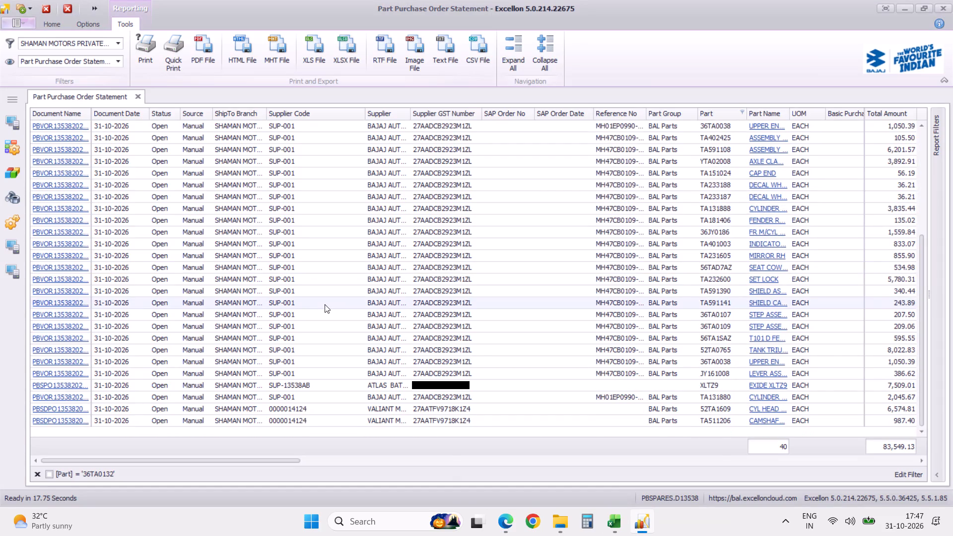
pyautogui.click(139, 97)
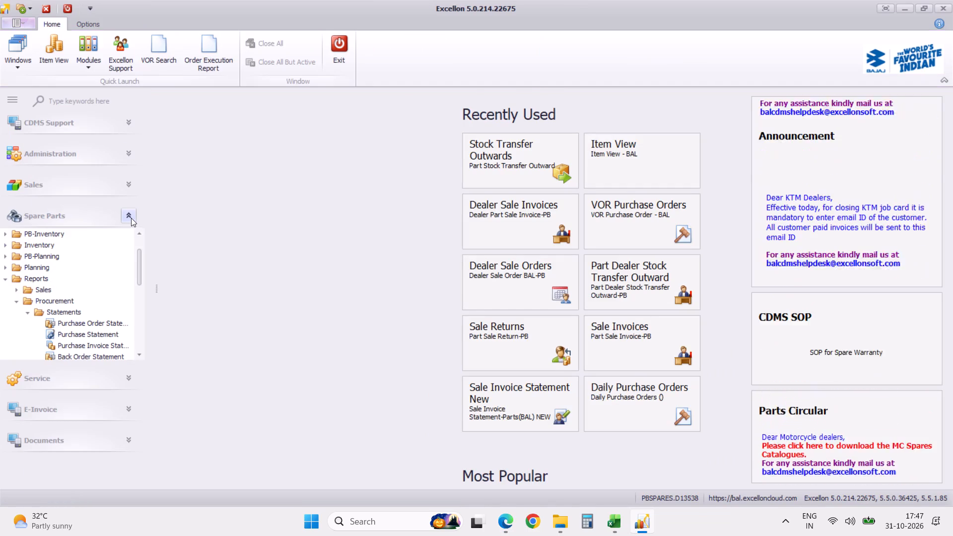
# Find VOR Purchase Orders in the Spare Parts navigation by searching for "vor" and open its order list.
pyautogui.click(141, 291)
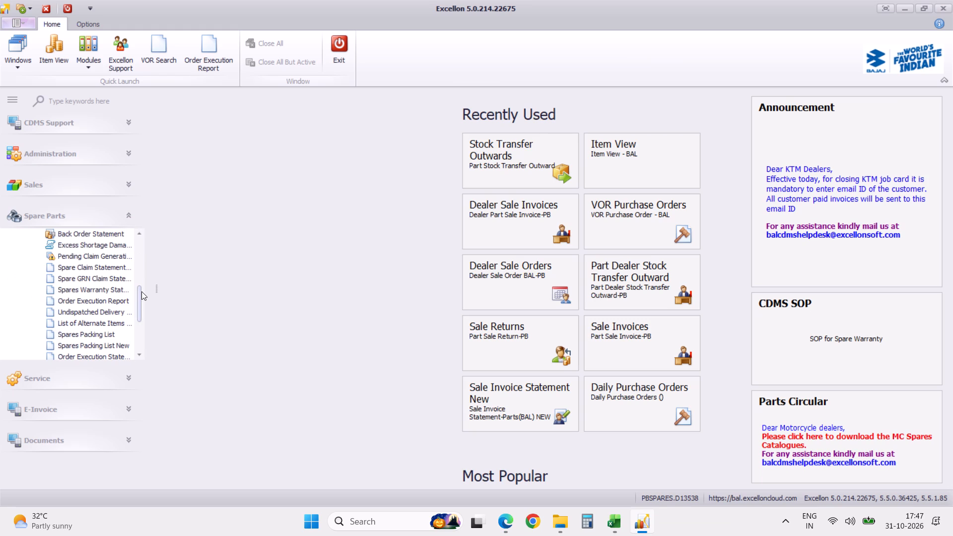
pyautogui.moveTo(140, 298); pyautogui.dragTo(139, 324)
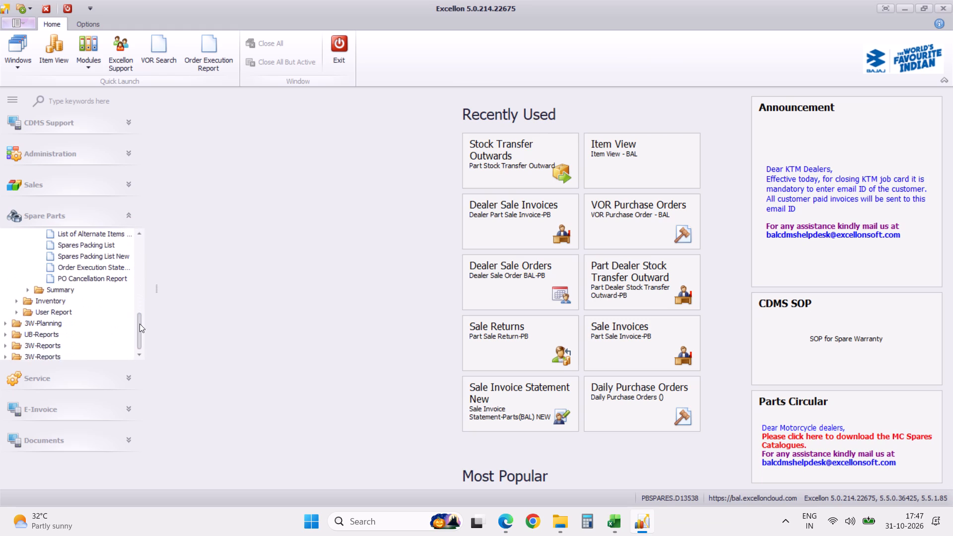
pyautogui.moveTo(139, 324); pyautogui.dragTo(139, 324)
pyautogui.moveTo(139, 324); pyautogui.dragTo(139, 312)
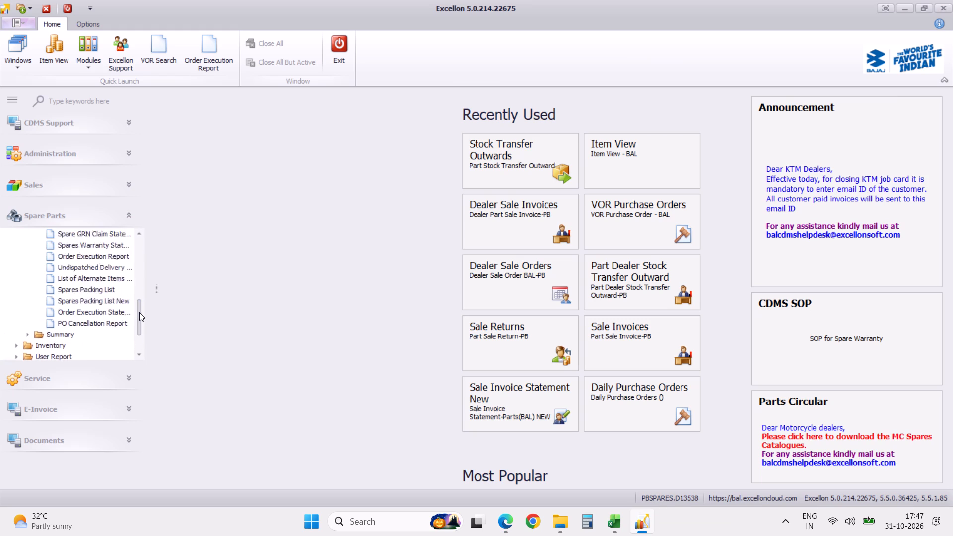
pyautogui.moveTo(139, 312); pyautogui.dragTo(141, 270)
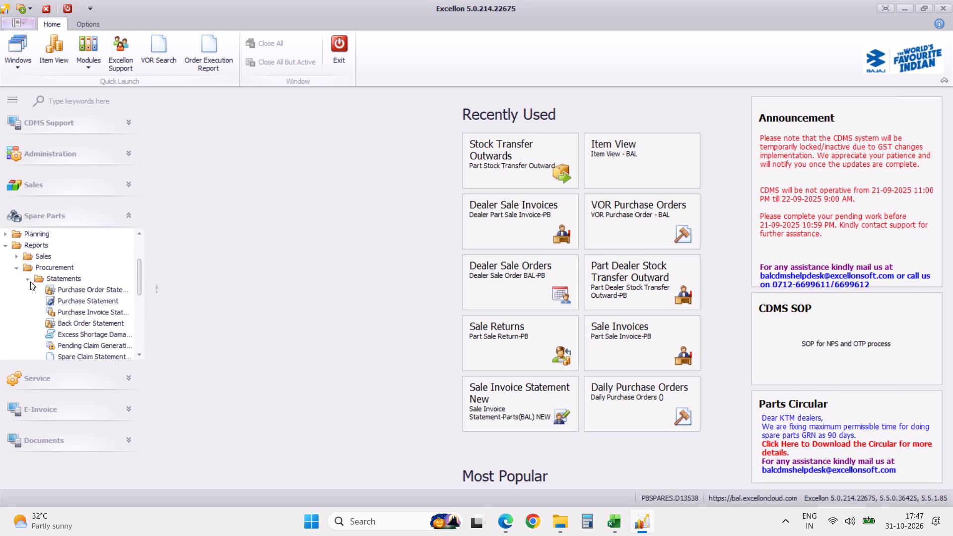
pyautogui.click(27, 278)
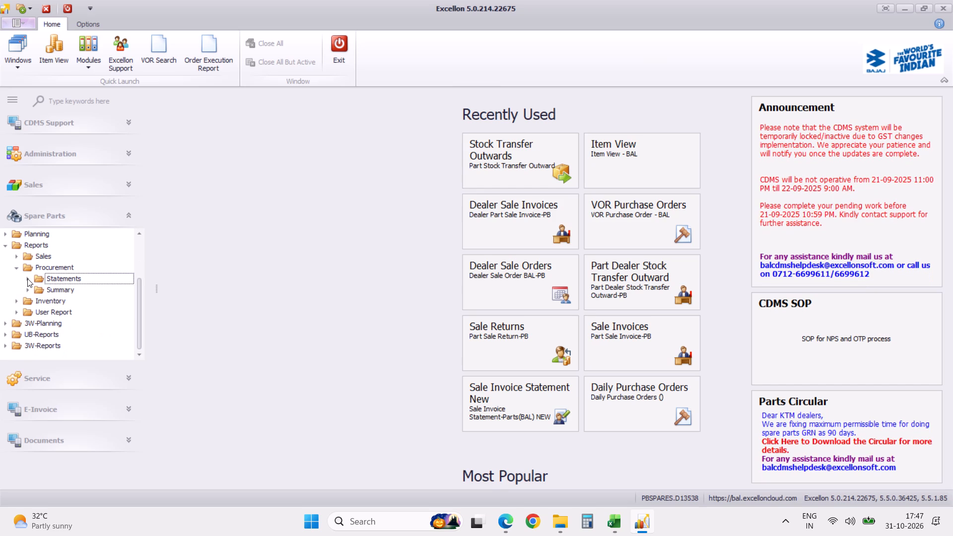
pyautogui.click(99, 102)
pyautogui.write('vor')
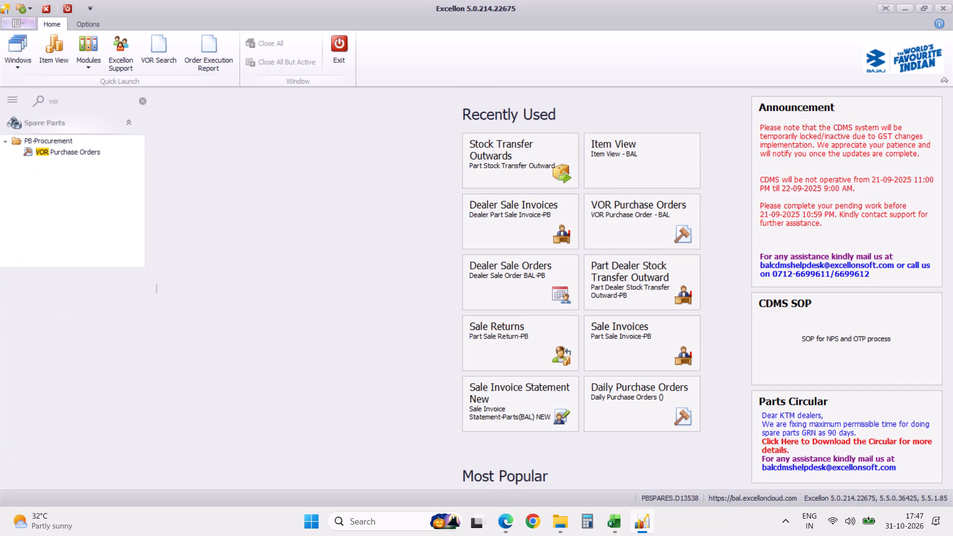
pyautogui.click(90, 154)
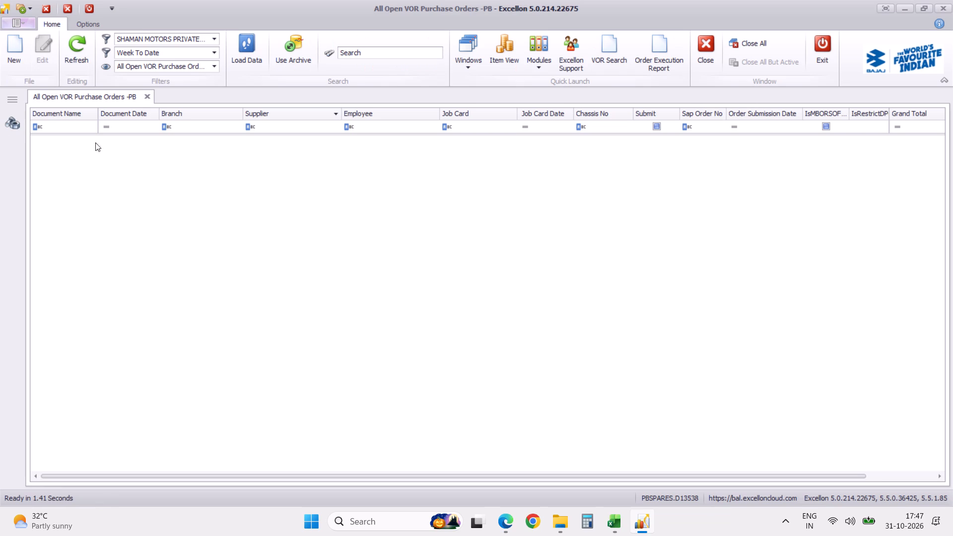
# Load the open VOR purchase orders and filter them by document date 31-10-2026.
pyautogui.click(251, 54)
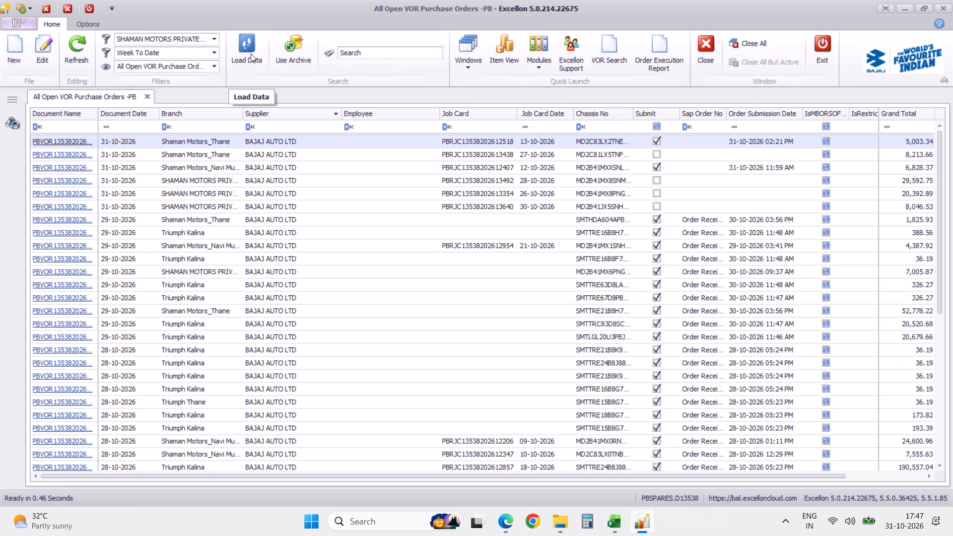
pyautogui.click(135, 128)
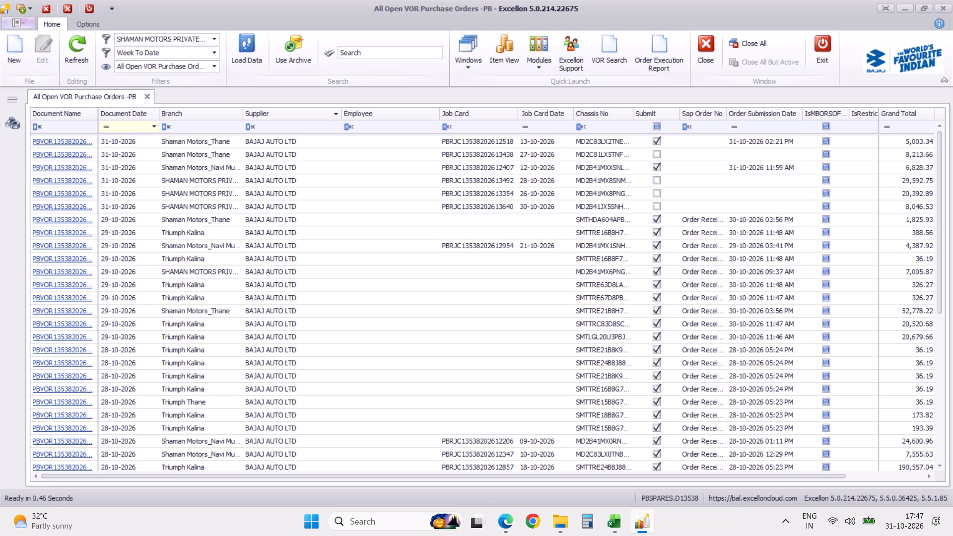
pyautogui.write('31')
pyautogui.press('-')
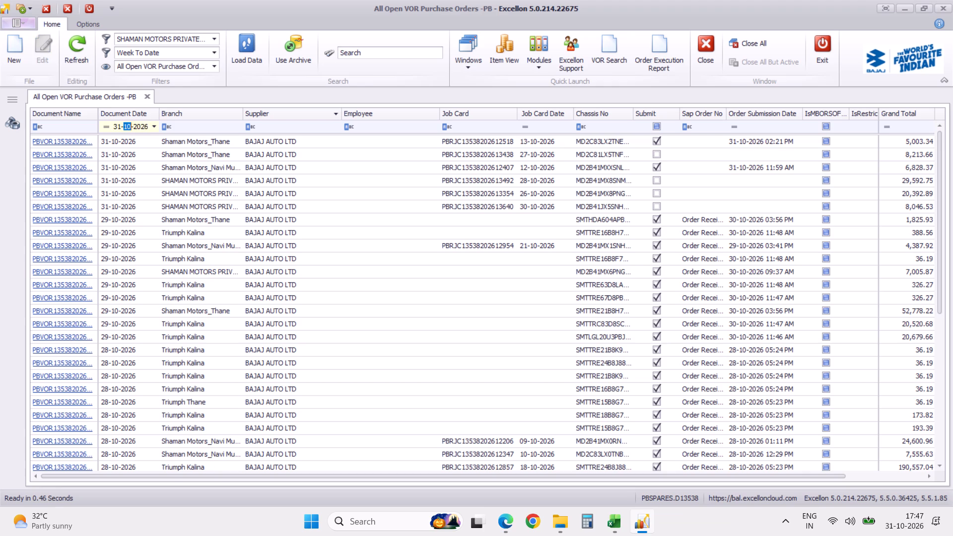
pyautogui.press('Return')
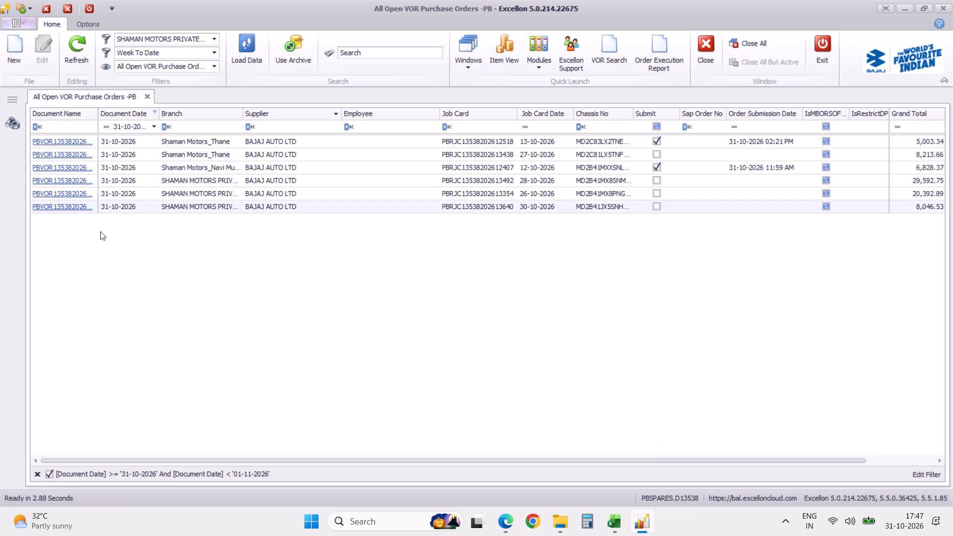
# Open the 8,046.53 VOR order, export its part details without hyperlinks as XLSX file "VOR Purchase Order-PB-311", and open that file.
pyautogui.click(77, 206)
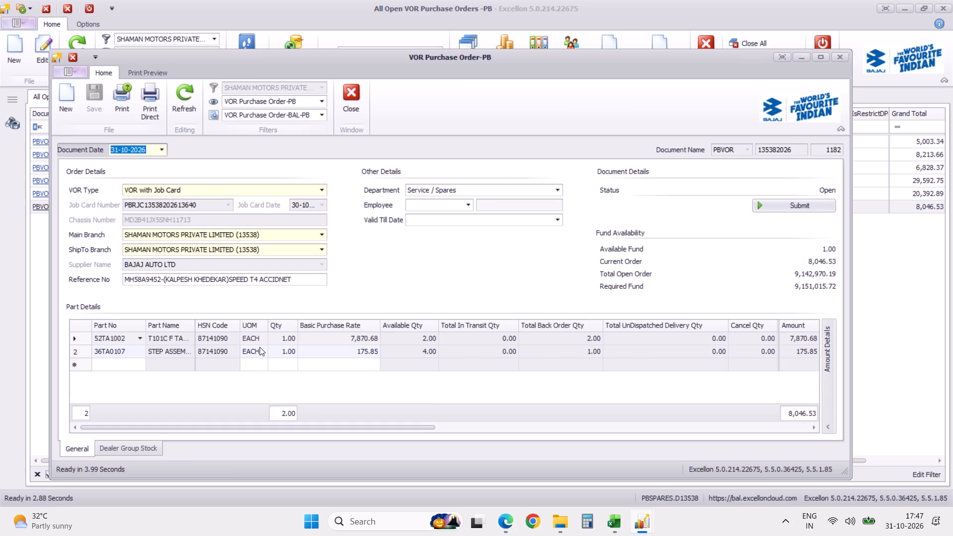
pyautogui.rightClick(260, 347)
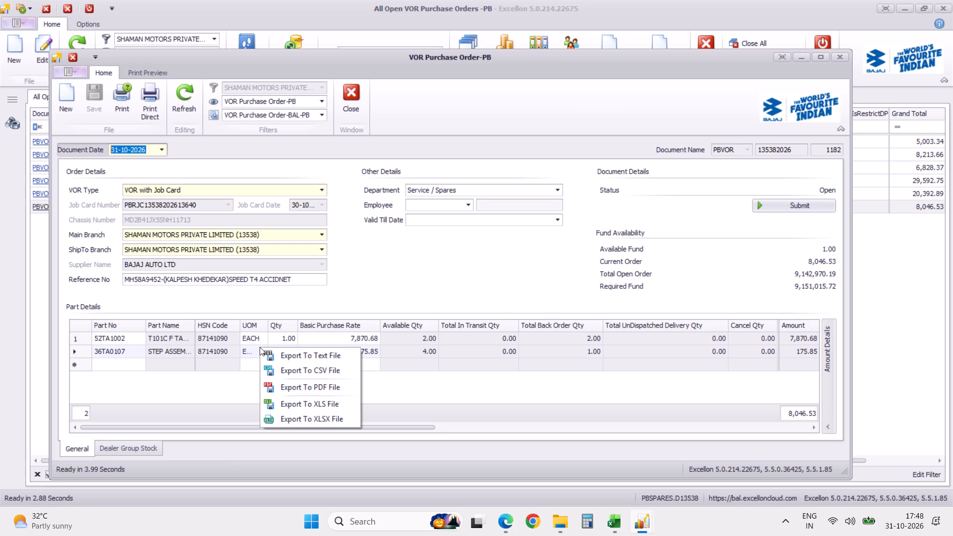
pyautogui.click(321, 418)
pyautogui.click(413, 283)
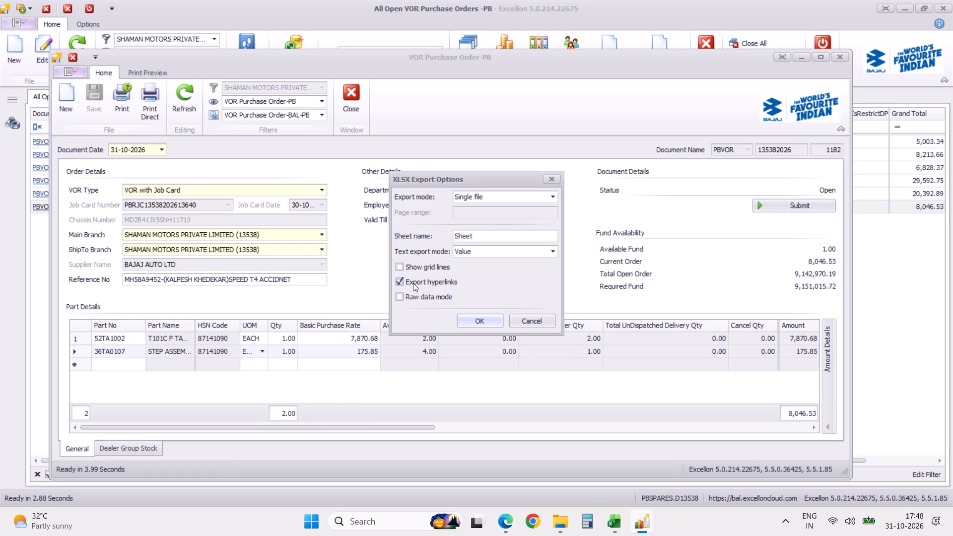
pyautogui.click(477, 324)
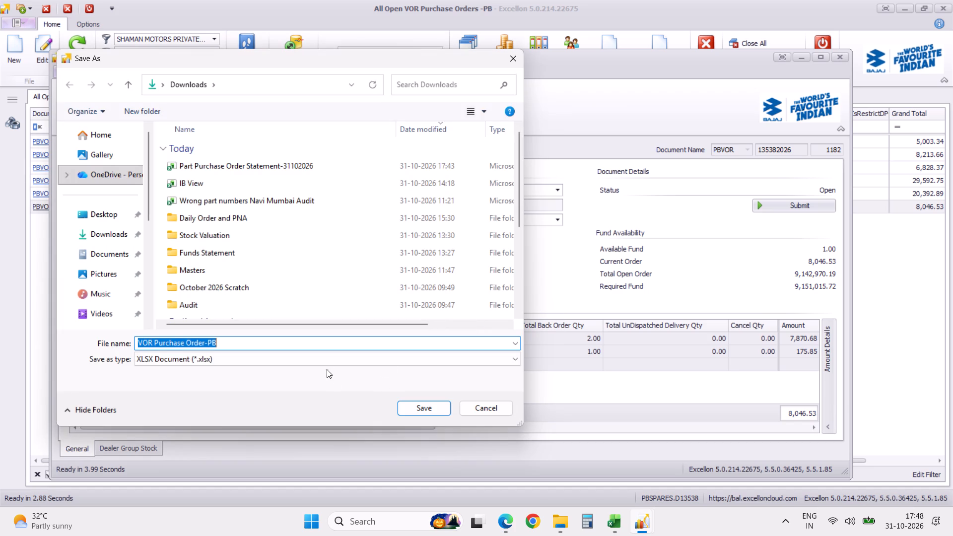
pyautogui.click(328, 345)
pyautogui.write('-31')
pyautogui.press('1')
pyautogui.press('Return')
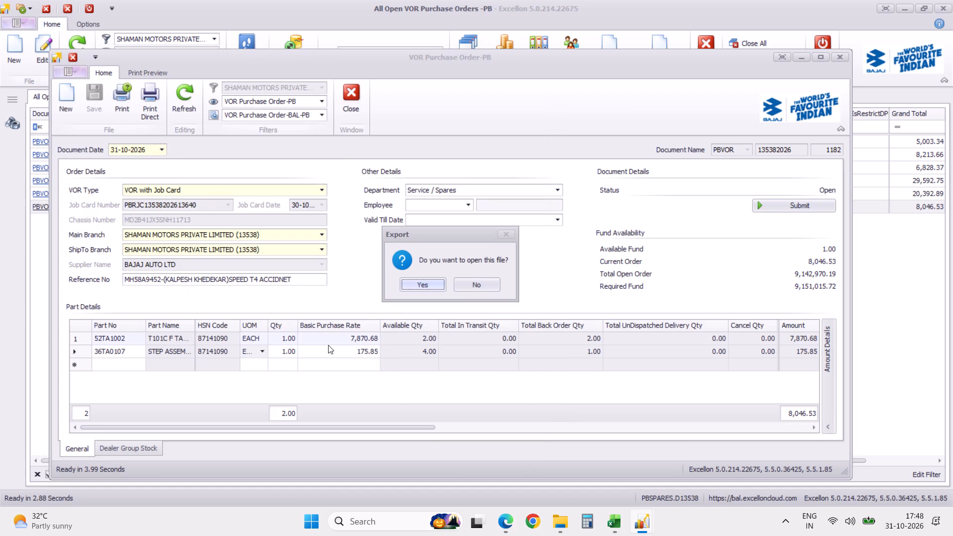
pyautogui.click(423, 289)
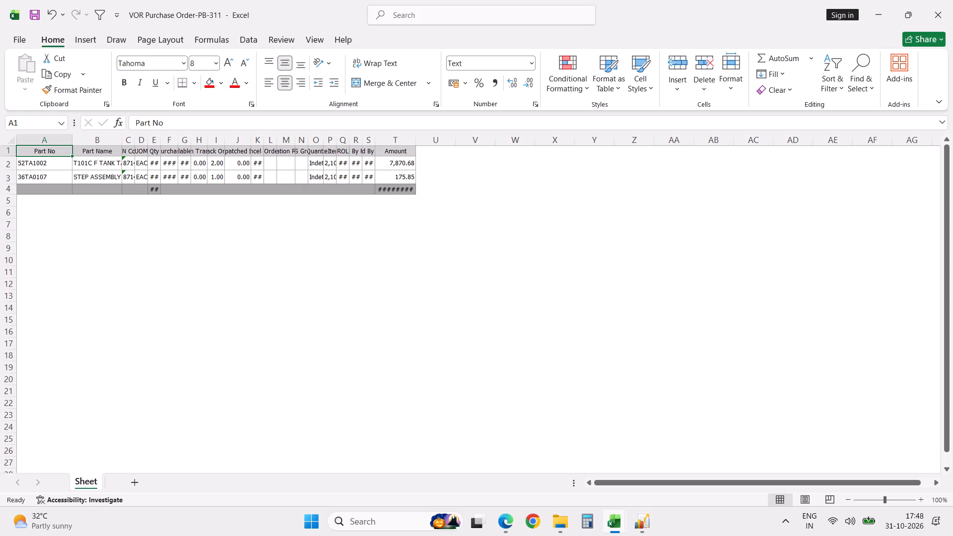
# AutoFit the column widths of the whole exported part table.
pyautogui.hotkey('ctrl', 'a')
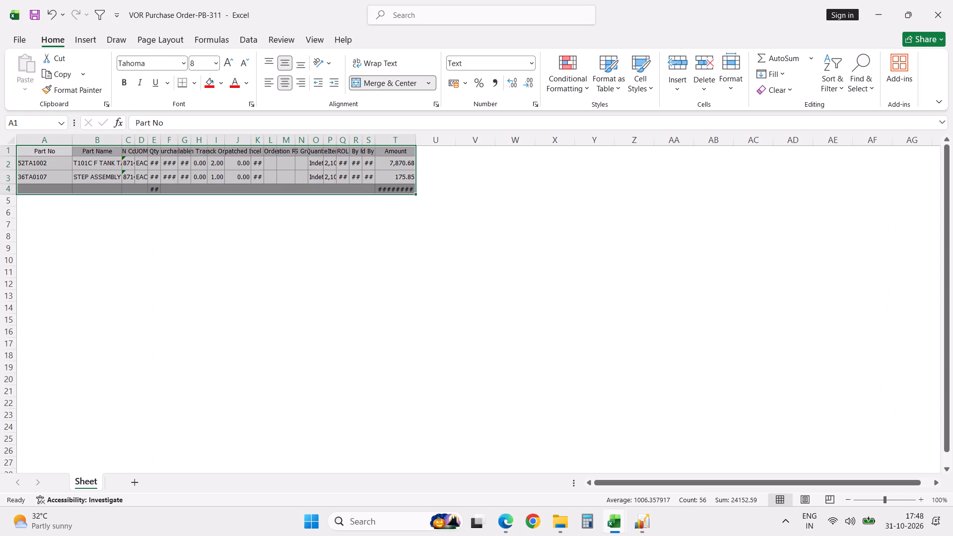
pyautogui.hotkey('alt', 'h')
pyautogui.hotkey('alt', 'o')
pyautogui.hotkey('alt', 'i')
pyautogui.click(423, 289)
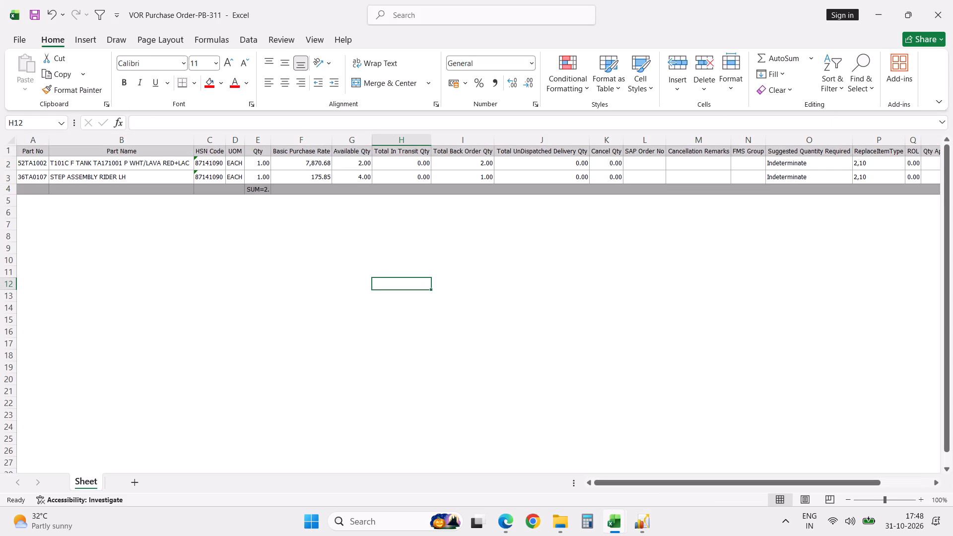
# Examine the exported part table's columns from Part No across to the last column and back.
pyautogui.click(128, 253)
pyautogui.press('Right')
pyautogui.press('Right')
pyautogui.press('Right')
pyautogui.press('Right')
pyautogui.press('Right')
pyautogui.press('Right')
pyautogui.press('Right')
pyautogui.press('Right')
pyautogui.press('Right')
pyautogui.press('Right')
pyautogui.press('Right')
pyautogui.press('Right')
pyautogui.press('Right')
pyautogui.press('Right')
pyautogui.press('Right')
pyautogui.press('Right')
pyautogui.press('Right')
pyautogui.press('Right')
pyautogui.press('Right')
pyautogui.press('Right')
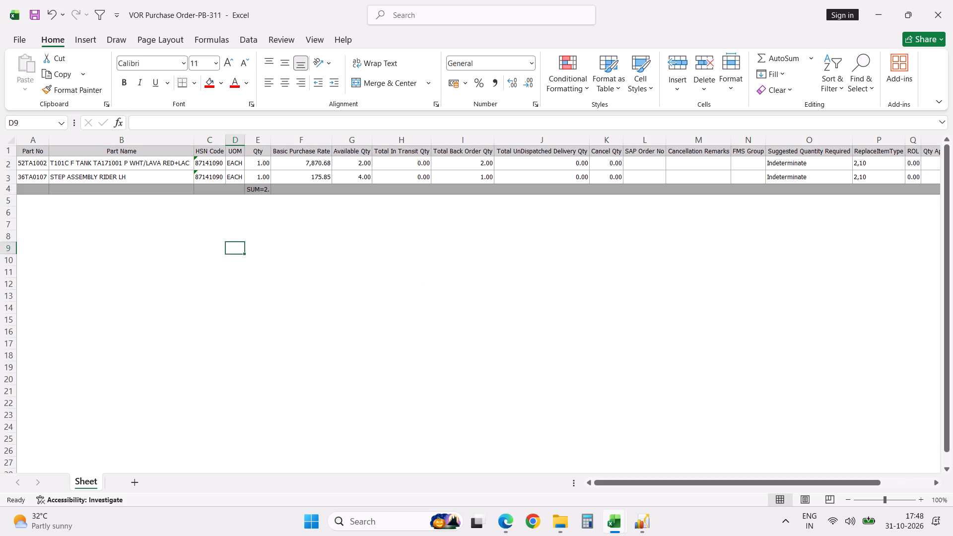
pyautogui.press('Left')
pyautogui.press('Left')
pyautogui.press('Left')
pyautogui.press('Left')
pyautogui.press('Left')
pyautogui.press('Left')
pyautogui.press('Left')
pyautogui.press('Left')
pyautogui.press('Left')
pyautogui.press('Left')
pyautogui.press('Left')
pyautogui.press('Left')
pyautogui.press('Left')
pyautogui.press('Left')
pyautogui.press('Left')
pyautogui.press('Left')
pyautogui.press('Left')
pyautogui.press('Left')
pyautogui.press('Left')
pyautogui.press('Left')
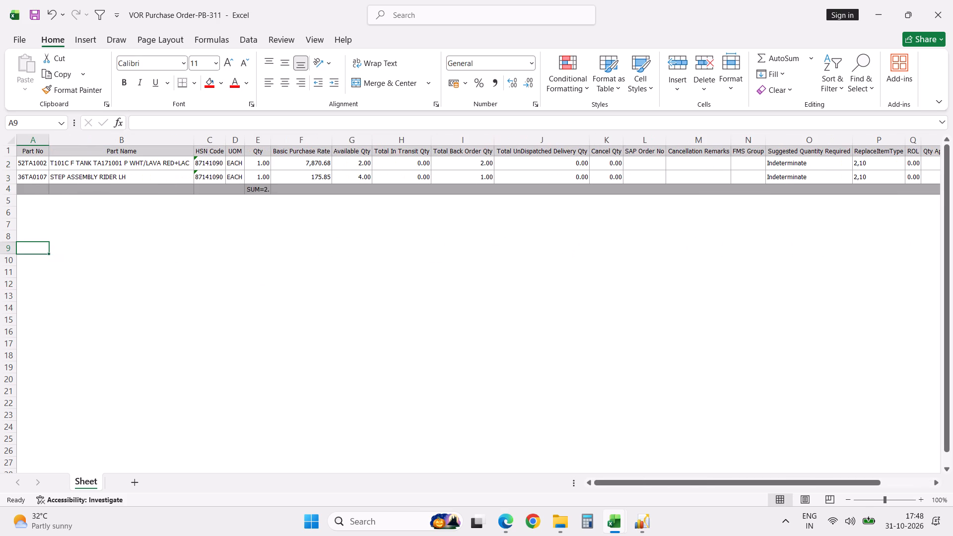
# Copy the full Reference No text from the VOR order in Excellon into the first part line's Cancellation Remarks cell M2 in Excel.
pyautogui.hotkey('alt', 'Tab')
pyautogui.hotkey('alt', 'Tab')
pyautogui.click(637, 524)
pyautogui.click(707, 479)
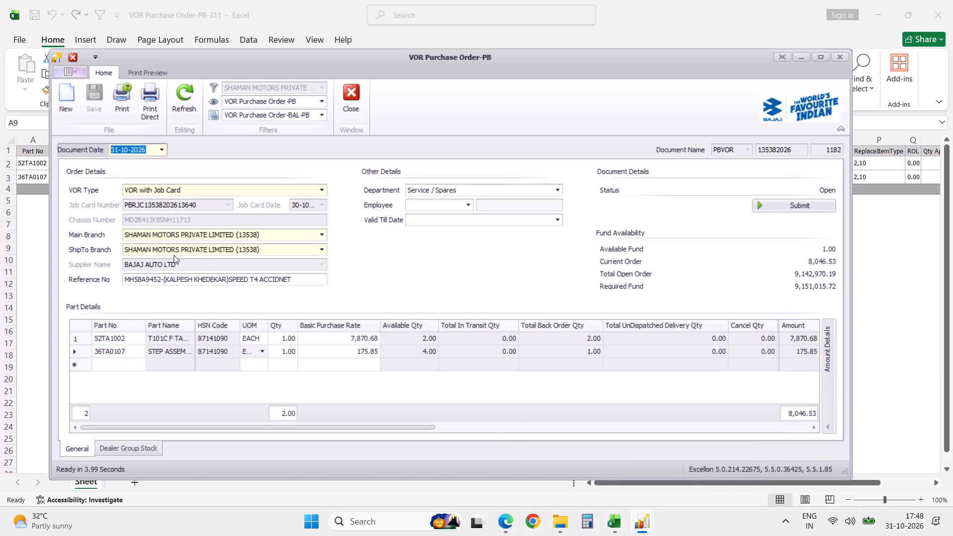
pyautogui.click(169, 277)
pyautogui.doubleClick(169, 277)
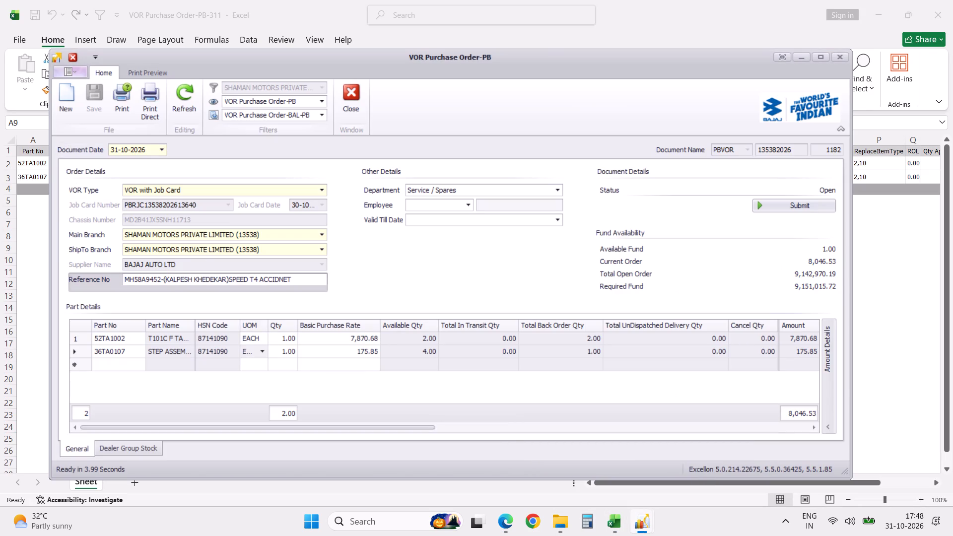
pyautogui.tripleClick(169, 277)
pyautogui.click(298, 281)
pyautogui.hotkey('shift', 'Left')
pyautogui.hotkey('shift', 'Left')
pyautogui.hotkey('shift', 'Left')
pyautogui.hotkey('shift', 'Left')
pyautogui.hotkey('shift', 'Left')
pyautogui.hotkey('shift', 'Left')
pyautogui.hotkey('shift', 'Left')
pyautogui.hotkey('shift', 'Left')
pyautogui.hotkey('shift', 'Left')
pyautogui.hotkey('shift', 'Left')
pyautogui.hotkey('shift', 'Left')
pyautogui.hotkey('shift', 'Left')
pyautogui.hotkey('shift', 'Left')
pyautogui.hotkey('shift', 'Left')
pyautogui.hotkey('shift', 'Left')
pyautogui.hotkey('shift', 'Left')
pyautogui.hotkey('shift', 'Left')
pyautogui.hotkey('shift', 'Left')
pyautogui.hotkey('shift', 'Left')
pyautogui.hotkey('shift', 'Left')
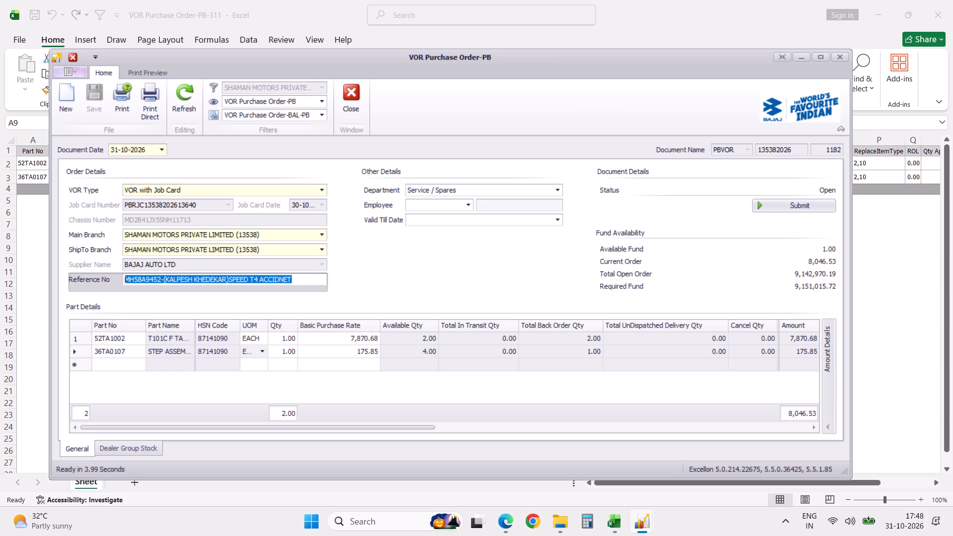
pyautogui.hotkey('ctrl', 'c')
pyautogui.hotkey('alt', 'Tab')
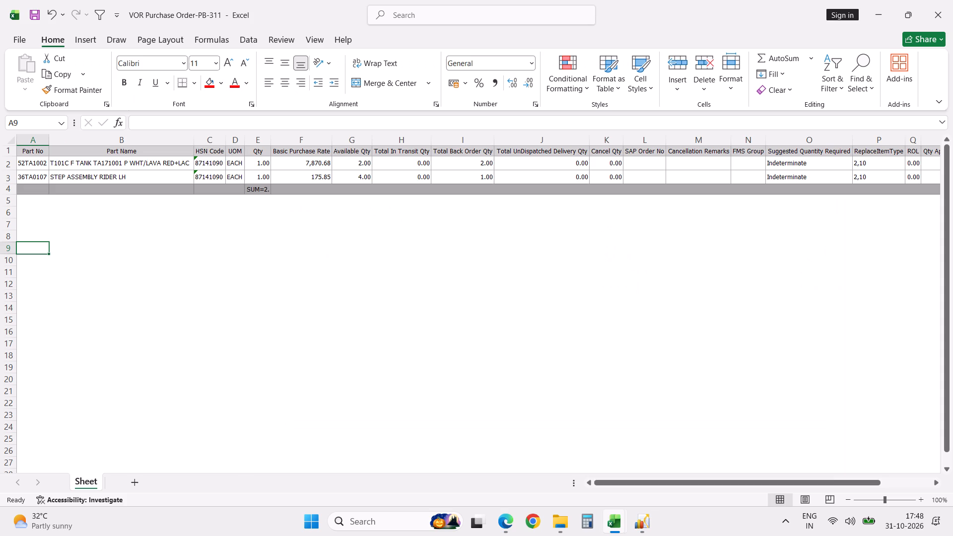
pyautogui.click(702, 164)
pyautogui.hotkey('ctrl', 'v')
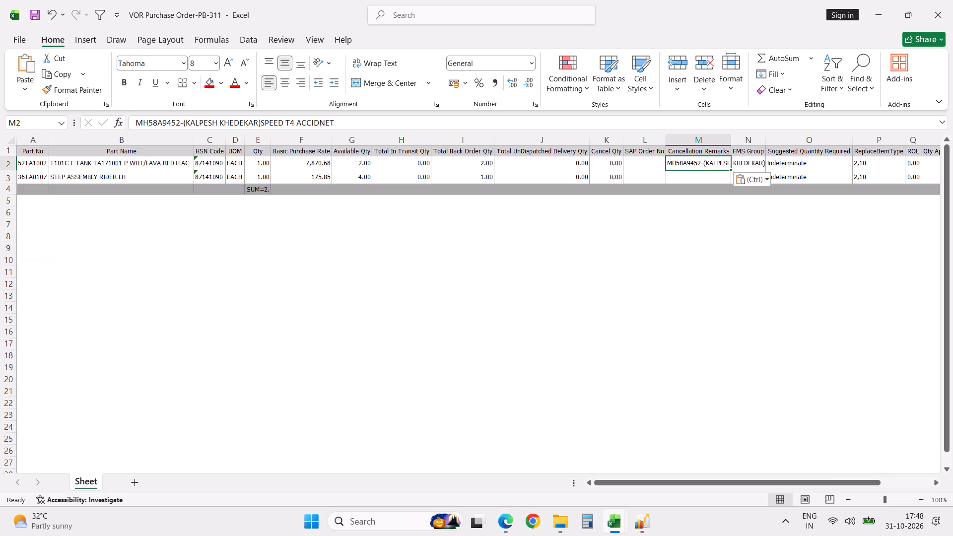
# Fill the Cancellation Remarks reference from M2 down into M3 for the second part line.
pyautogui.click(697, 177)
pyautogui.hotkey('ctrl', 'd')
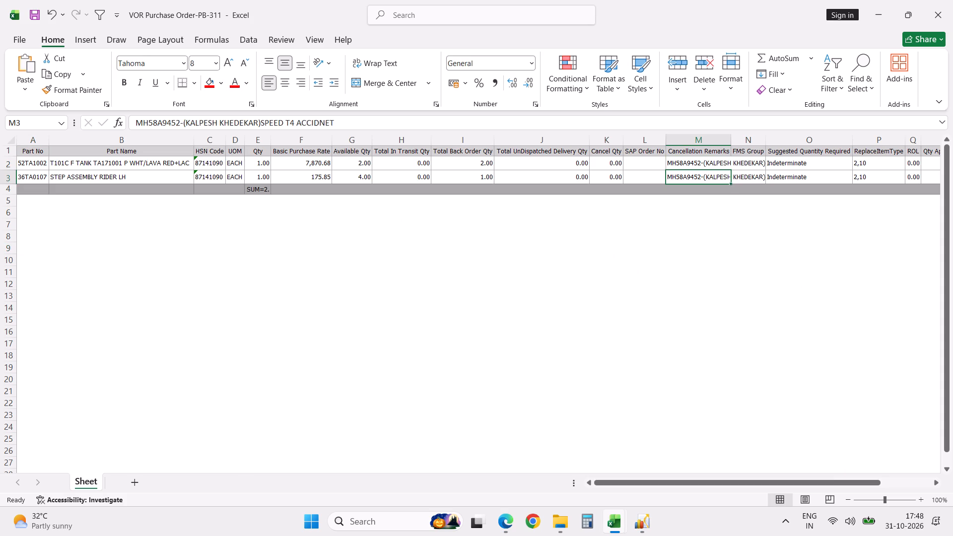
# Delete the totals row 4 below the part lines and select cell A4.
pyautogui.click(8, 191)
pyautogui.hotkey('ctrl', '-')
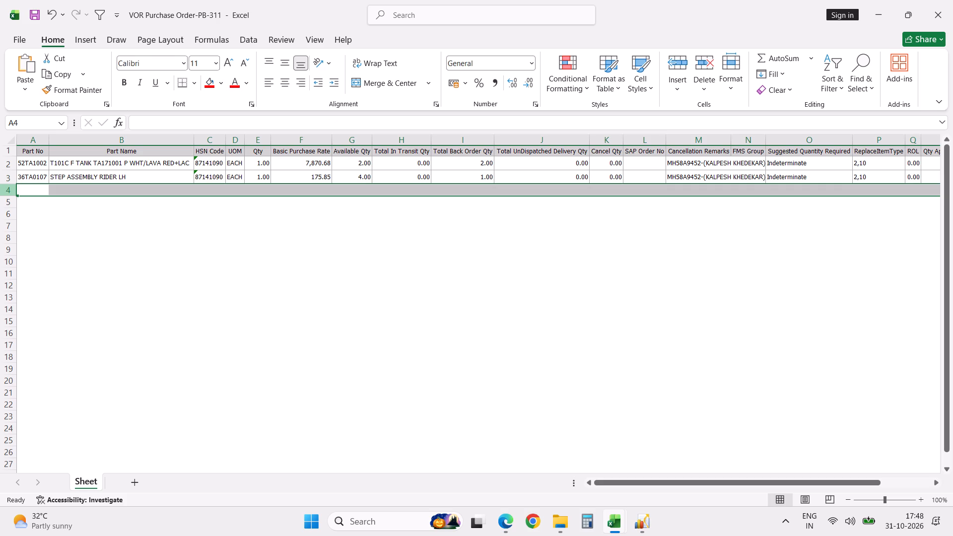
pyautogui.click(42, 190)
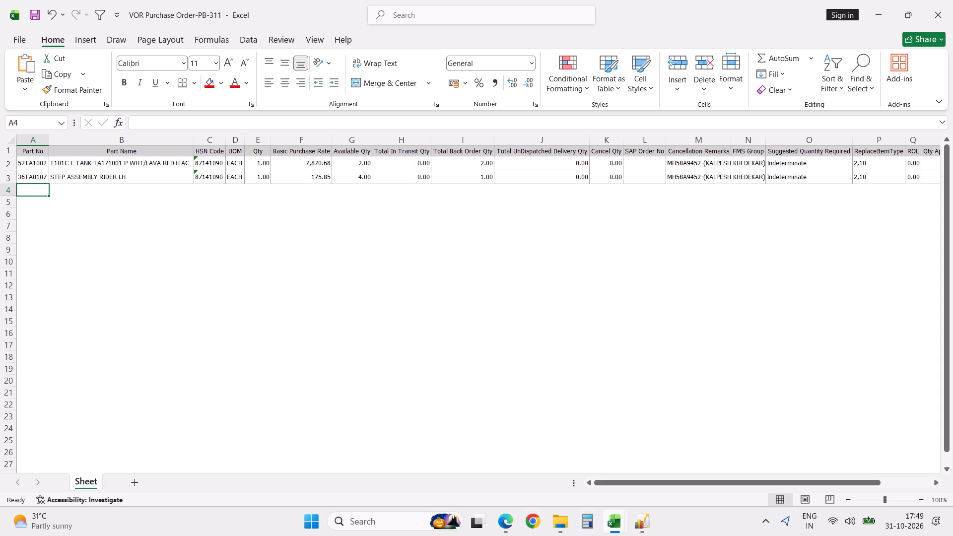
# In Excellon, close the open VOR order and open the 20,392.89 order from the open VOR purchase orders list.
pyautogui.click(644, 519)
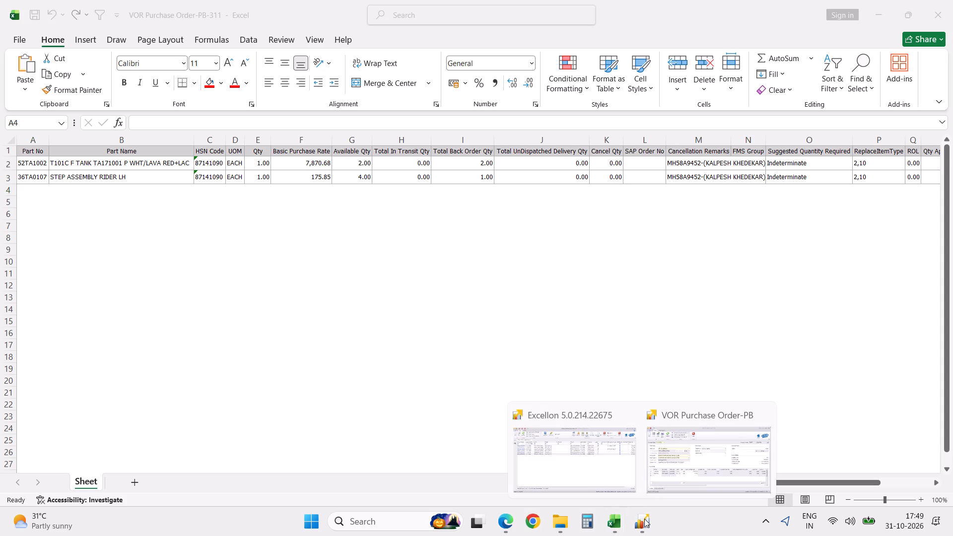
pyautogui.click(762, 415)
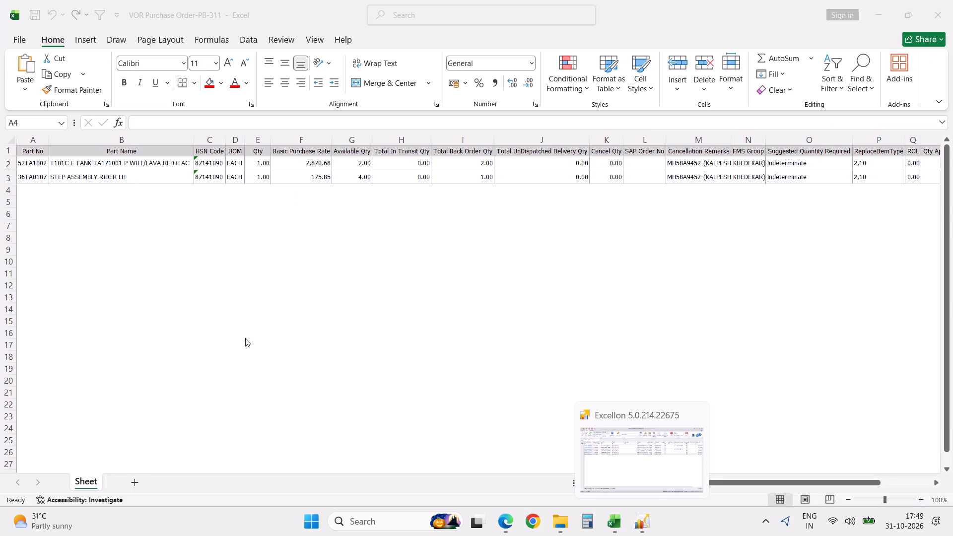
pyautogui.click(597, 469)
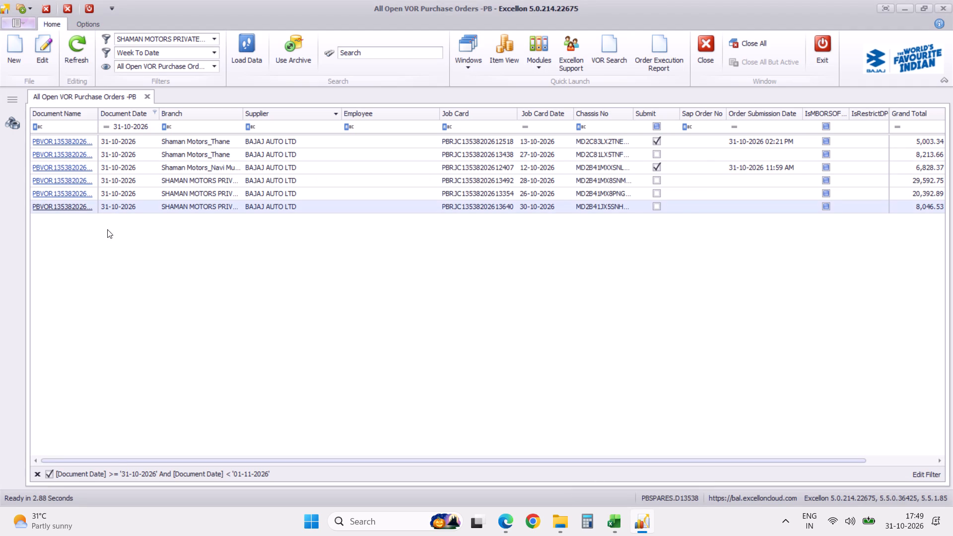
pyautogui.click(79, 194)
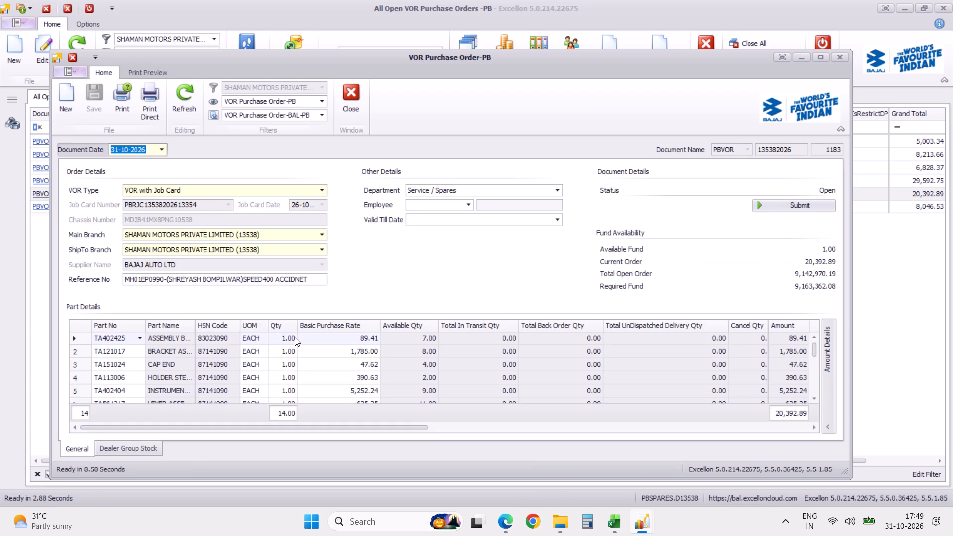
# Export the order's part details without hyperlinks as XLSX file "VOR Purchase Order-PB-3112" and open that file.
pyautogui.rightClick(295, 337)
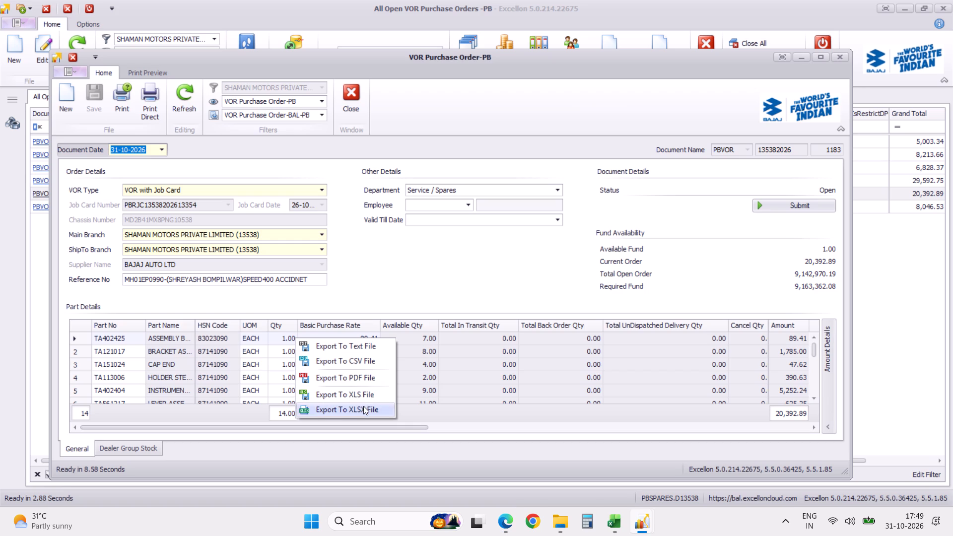
pyautogui.click(363, 406)
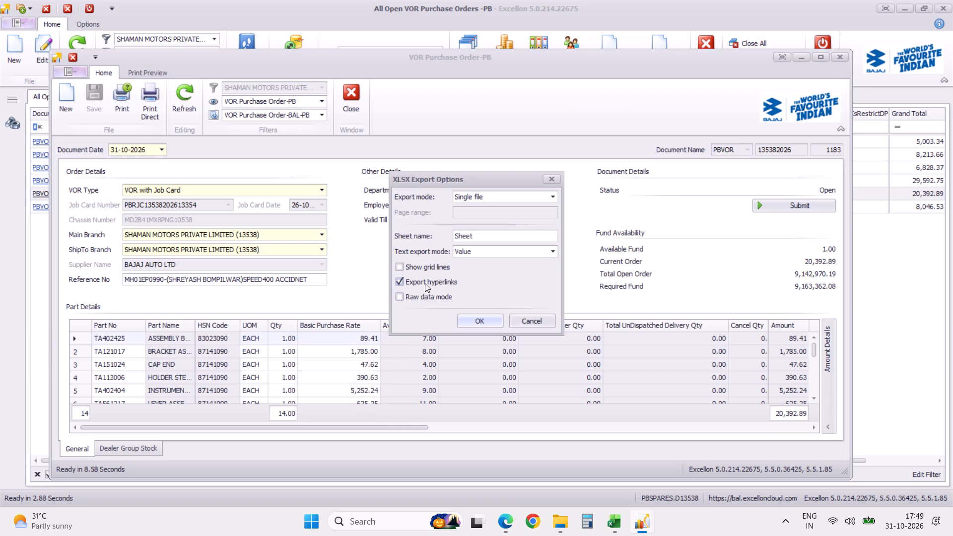
pyautogui.click(428, 279)
pyautogui.click(472, 320)
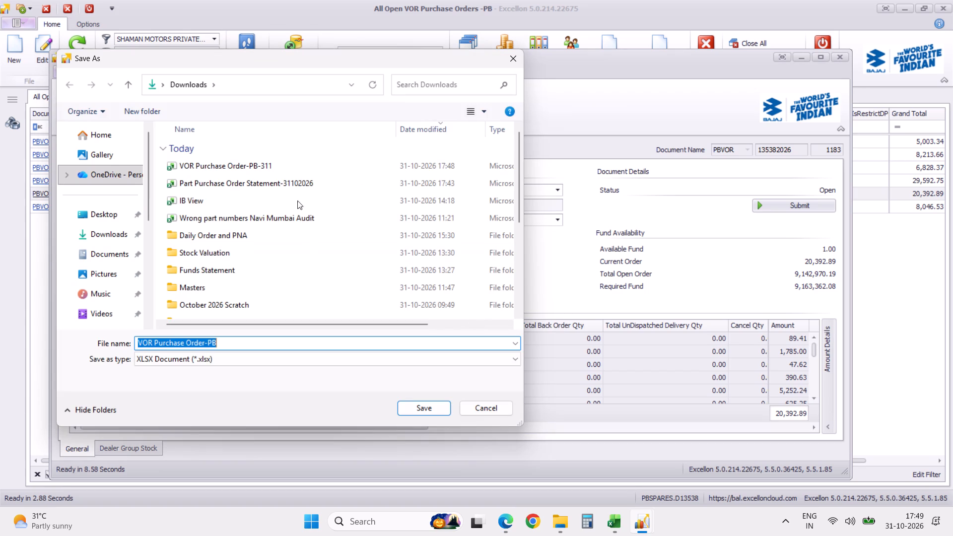
pyautogui.click(285, 163)
pyautogui.press('Right')
pyautogui.press('Right')
pyautogui.press('Right')
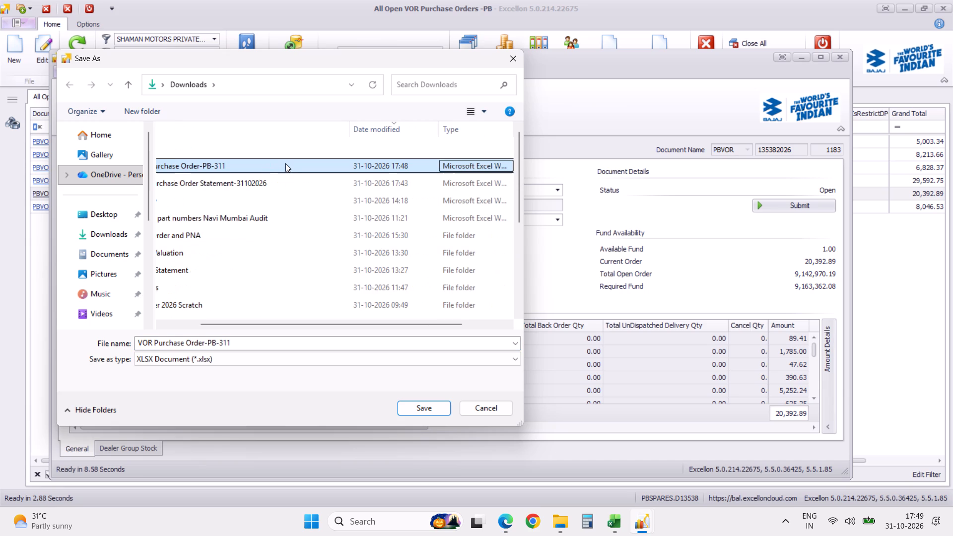
pyautogui.click(250, 339)
pyautogui.click(250, 339)
pyautogui.click(250, 339)
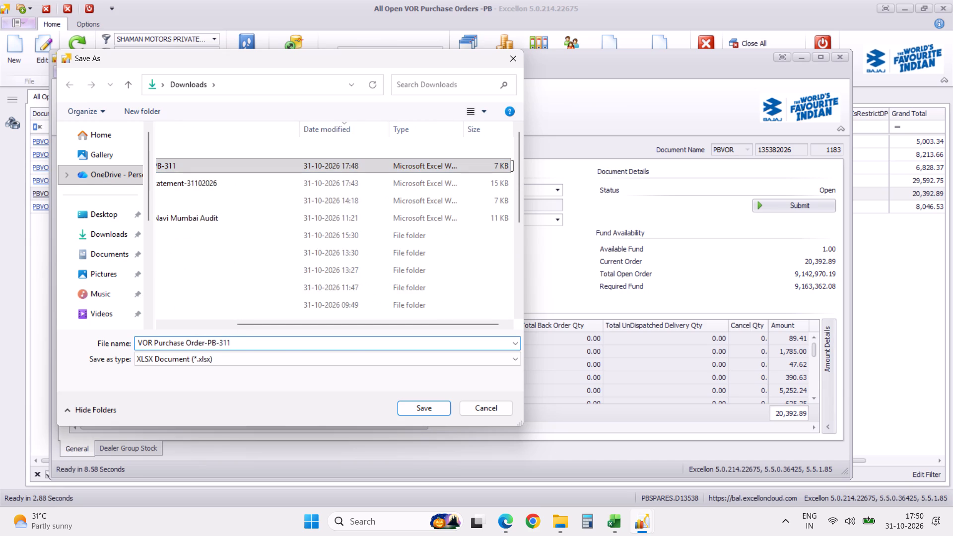
pyautogui.press('2')
pyautogui.press('Return')
pyautogui.click(422, 280)
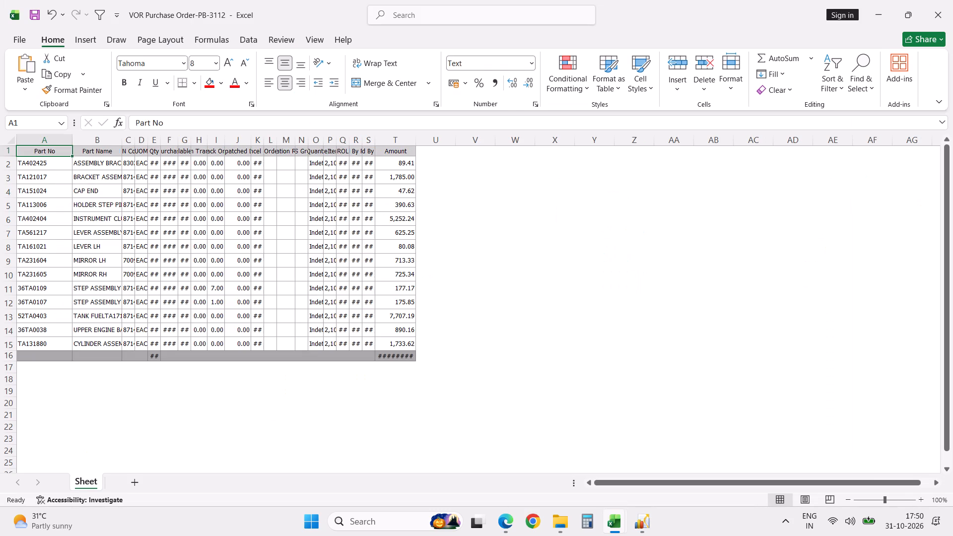
# Copy the new export's part table, including headers but not the totals row, into the VOR Purchase Order-PB-311 workbook at A4.
pyautogui.keyDown('shift'); pyautogui.click(402, 341); pyautogui.keyUp('shift')
pyautogui.hotkey('ctrl', 'c')
pyautogui.hotkey('alt', 'Tab')
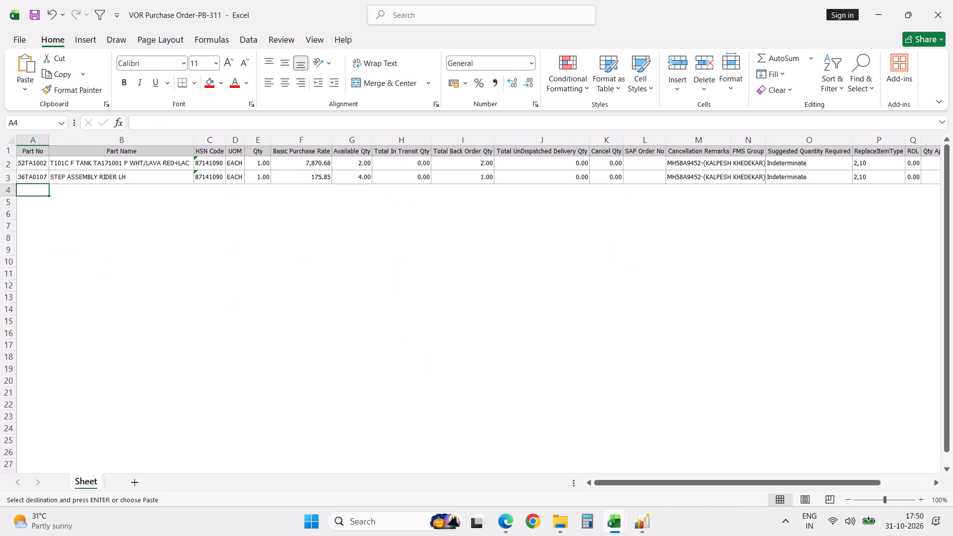
pyautogui.hotkey('ctrl', 'v')
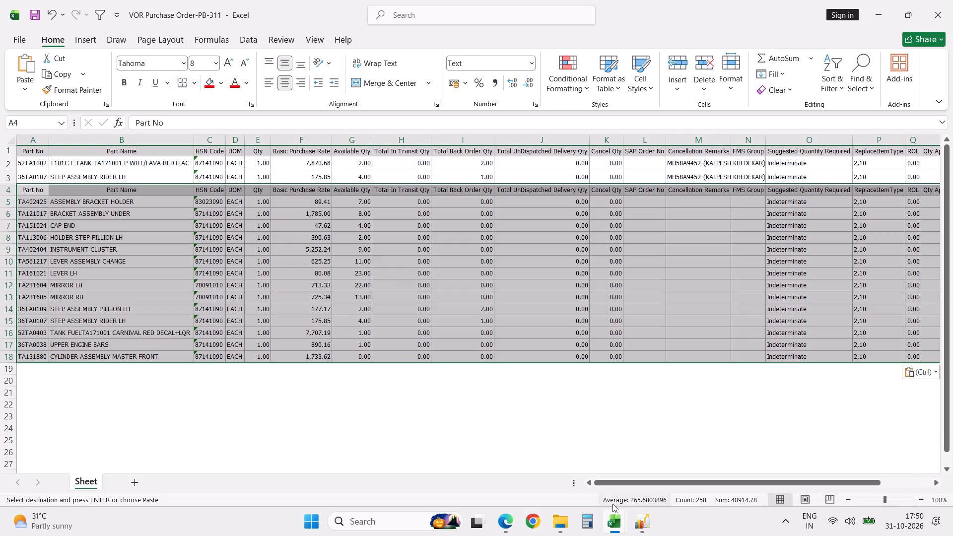
# Copy the 20,392.89 order's full Reference No from Excellon into Cancellation Remarks cells M5 to M18 in Excel, and select A19.
pyautogui.click(642, 525)
pyautogui.click(702, 456)
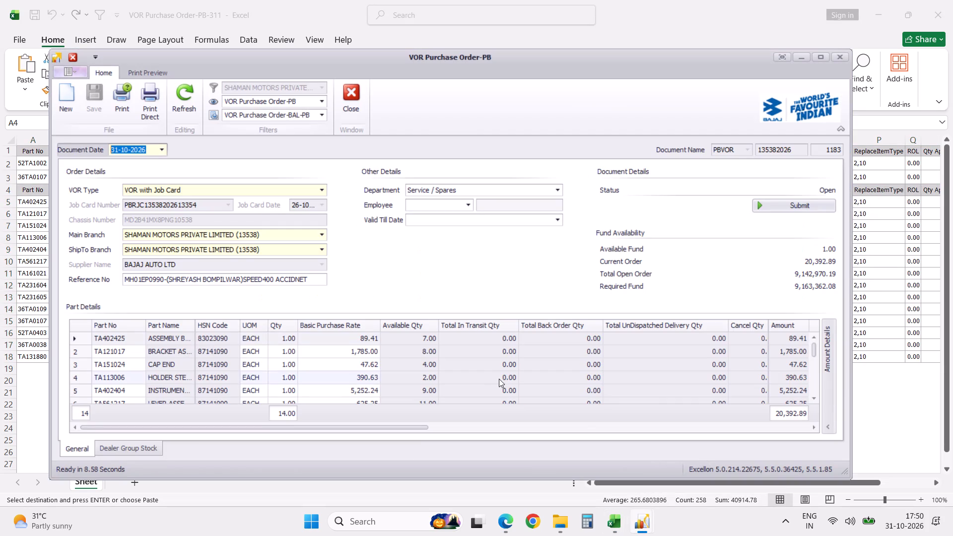
pyautogui.click(311, 280)
pyautogui.keyDown('shift'); pyautogui.click(125, 280); pyautogui.keyUp('shift')
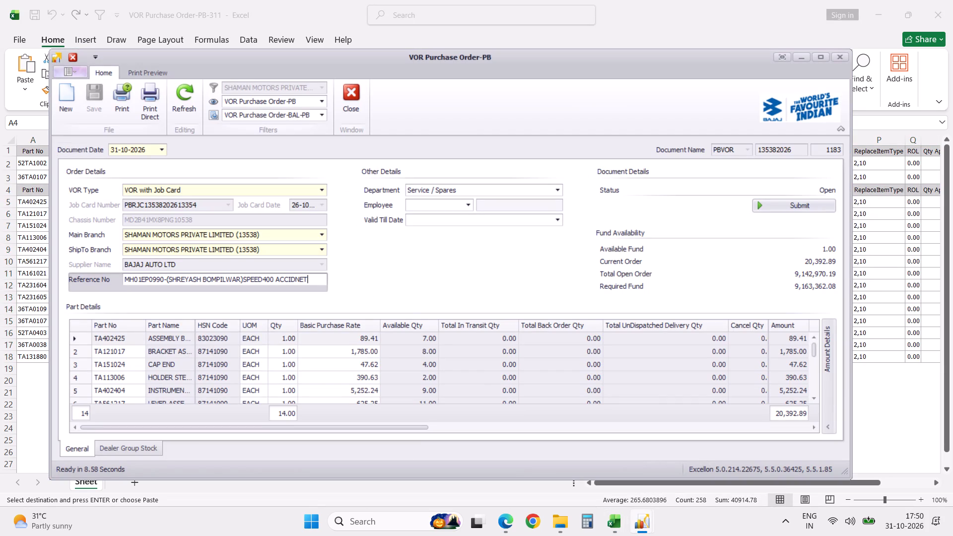
pyautogui.hotkey('ctrl', 'c')
pyautogui.hotkey('alt', 'Tab')
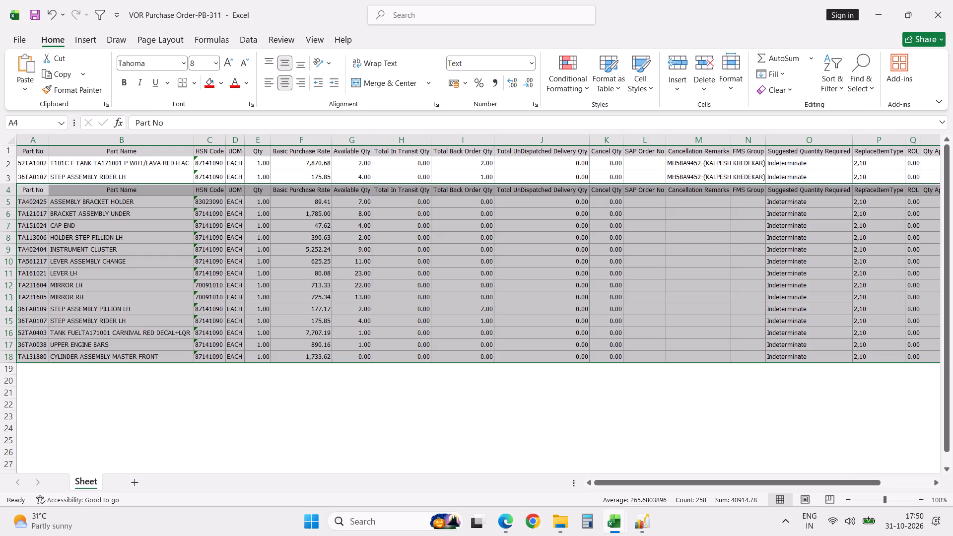
pyautogui.click(696, 202)
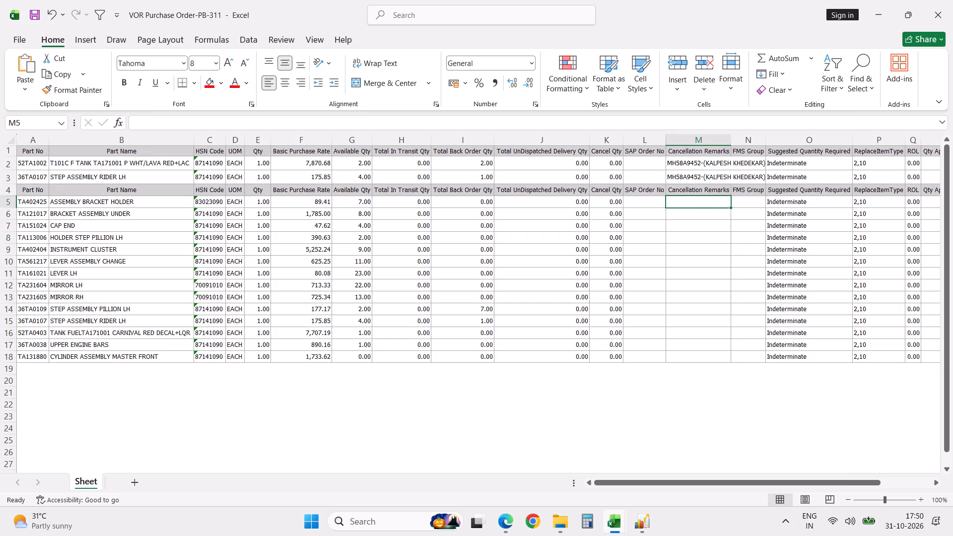
pyautogui.hotkey('ctrl', 'v')
pyautogui.keyDown('shift'); pyautogui.click(692, 358); pyautogui.keyUp('shift')
pyautogui.hotkey('ctrl', 'd')
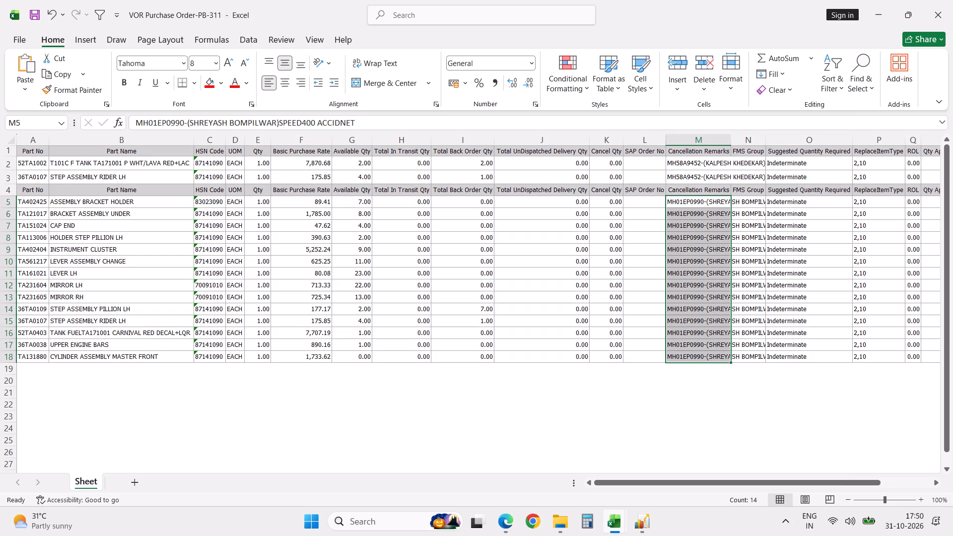
pyautogui.click(42, 369)
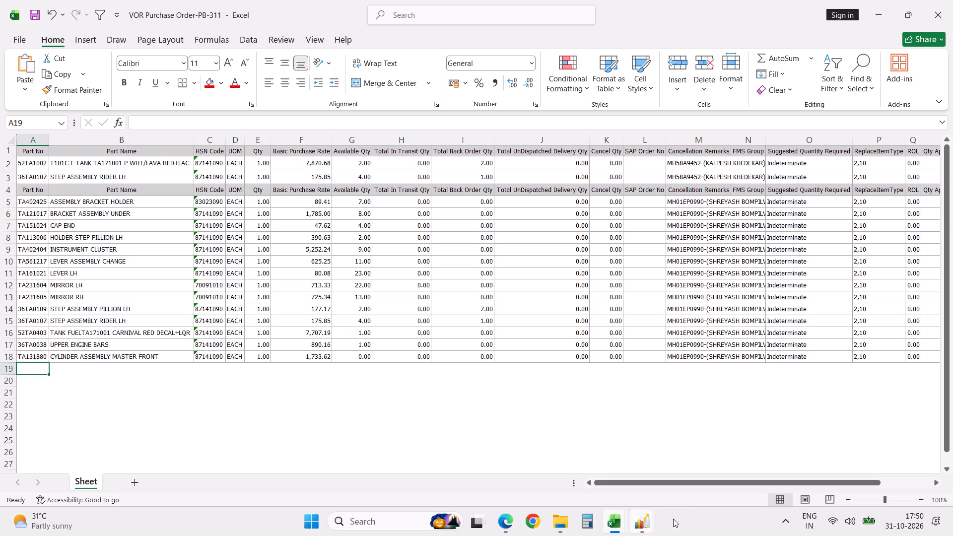
# Close the 20,392.89 order in Excellon and try to open the 29,592.75 VOR order.
pyautogui.click(641, 522)
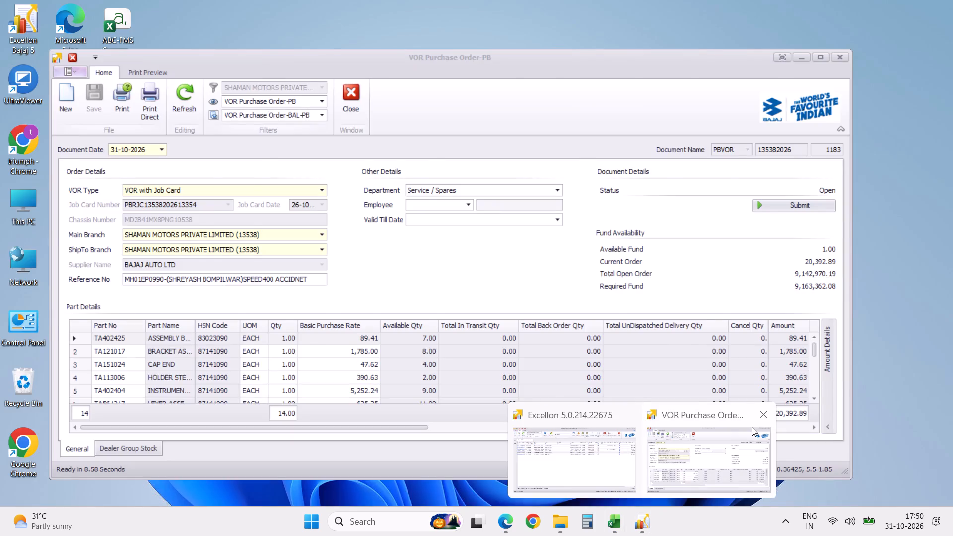
pyautogui.click(761, 414)
pyautogui.click(606, 495)
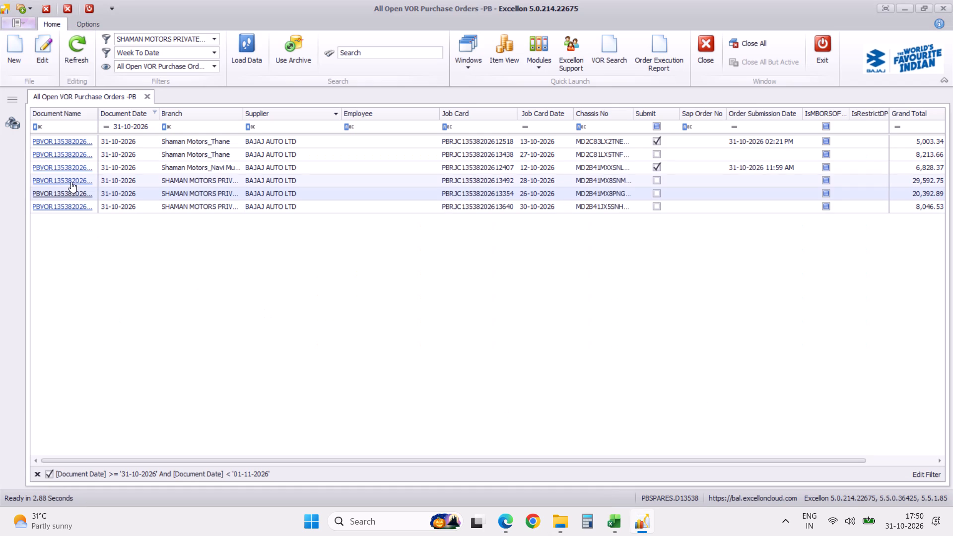
pyautogui.click(71, 182)
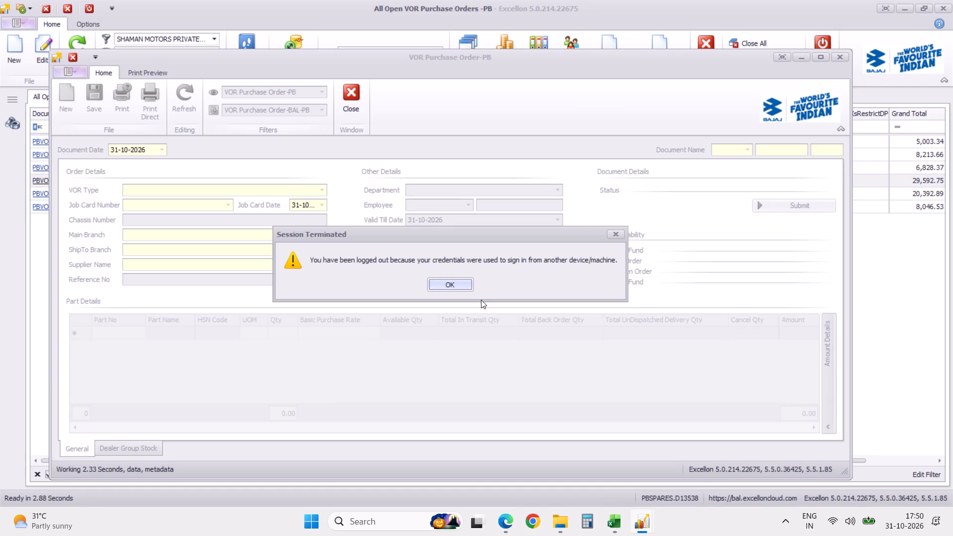
pyautogui.click(465, 287)
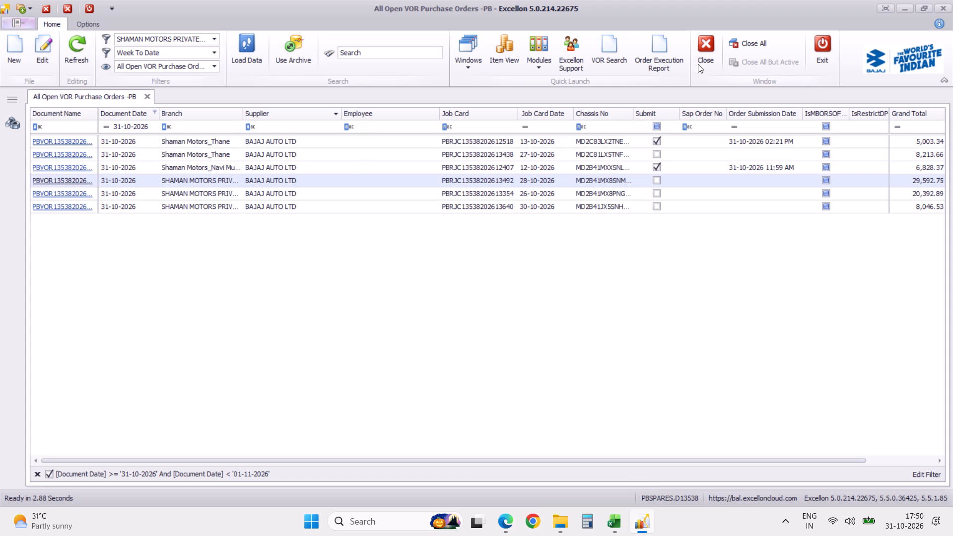
# Close the open VOR purchase orders list and exit Excellon.
pyautogui.click(708, 49)
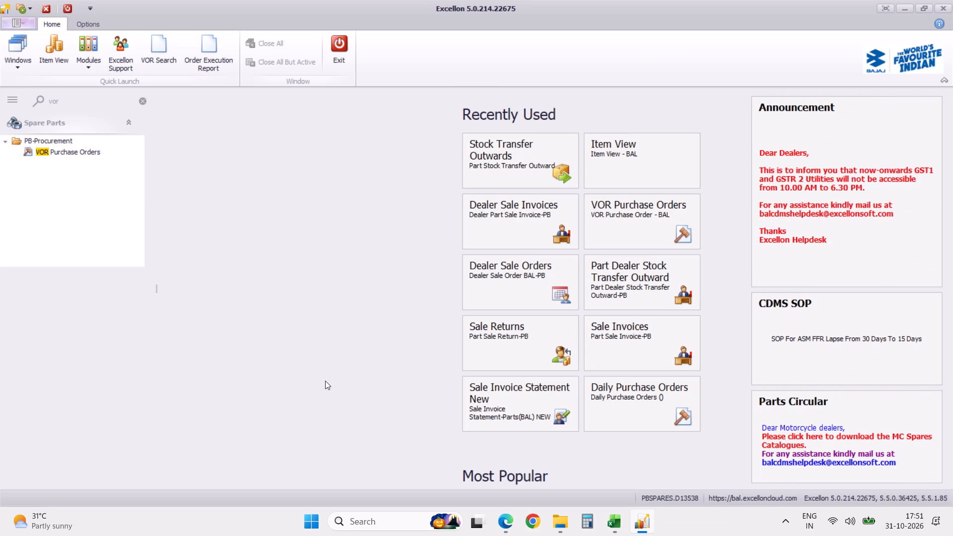
pyautogui.click(343, 43)
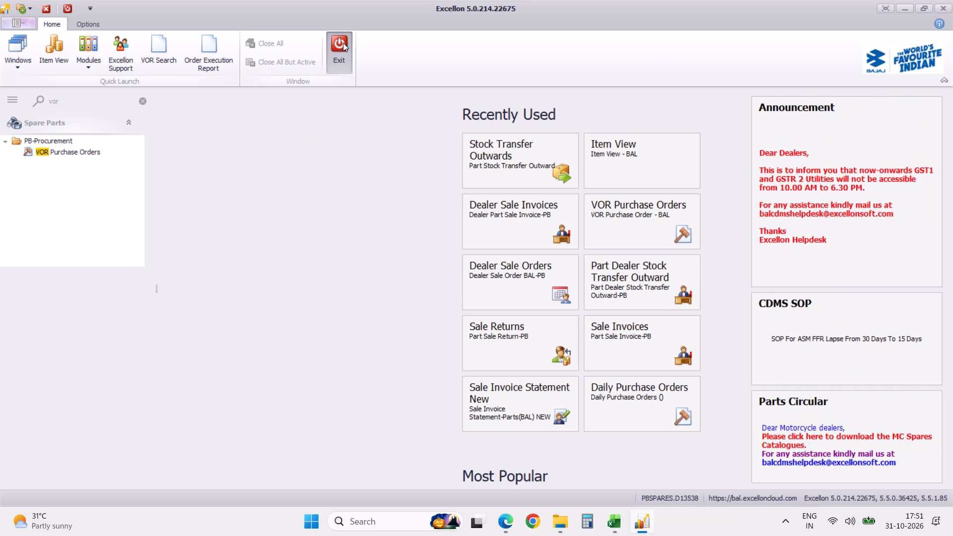
pyautogui.click(440, 276)
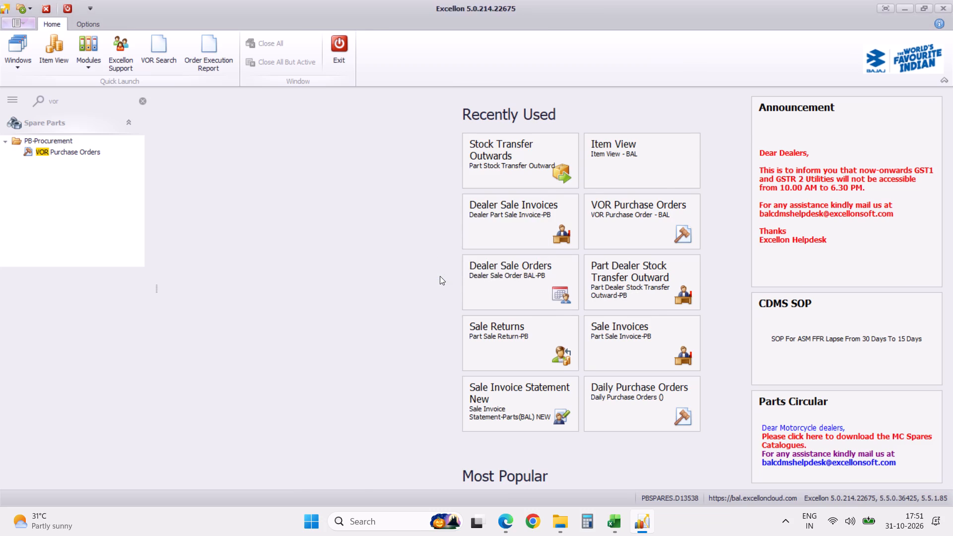
# Open the Windows search to relaunch Excellon.
pyautogui.click(326, 521)
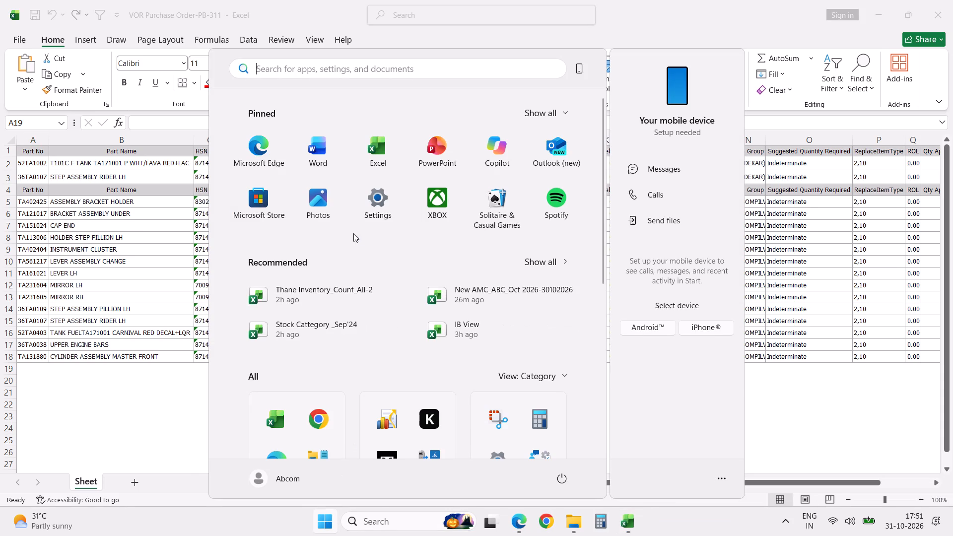
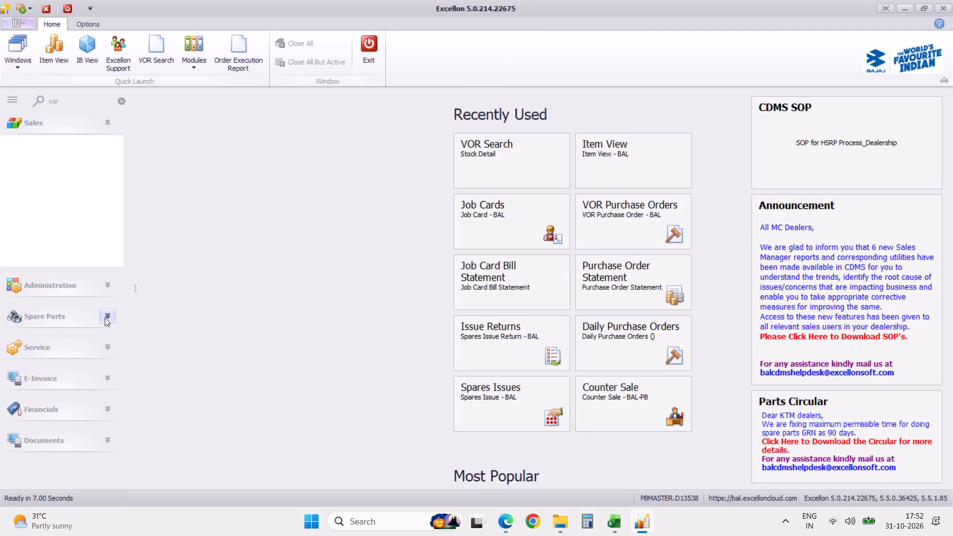
# Open the VOR Purchase Orders list under Spare Parts and load the orders dated 31-10-2026.
pyautogui.click(107, 319)
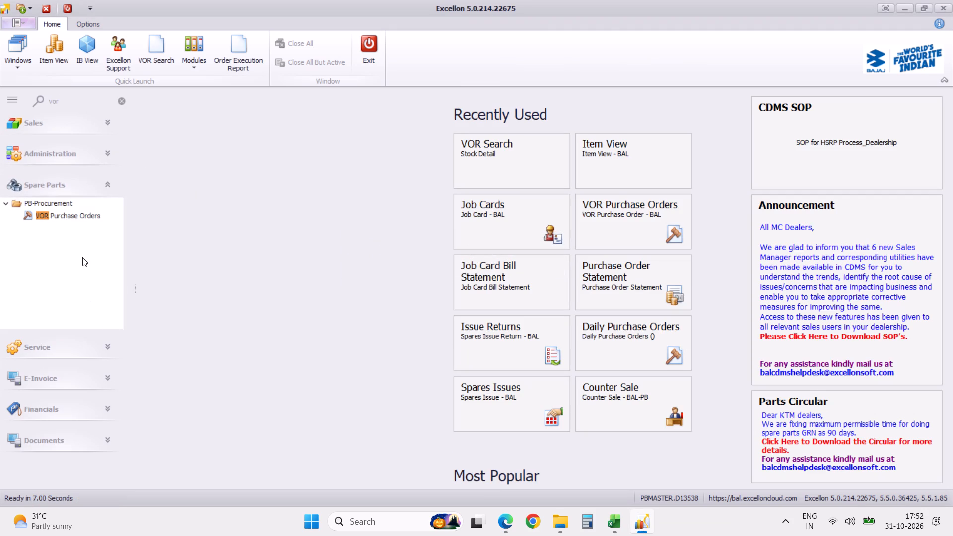
pyautogui.click(90, 213)
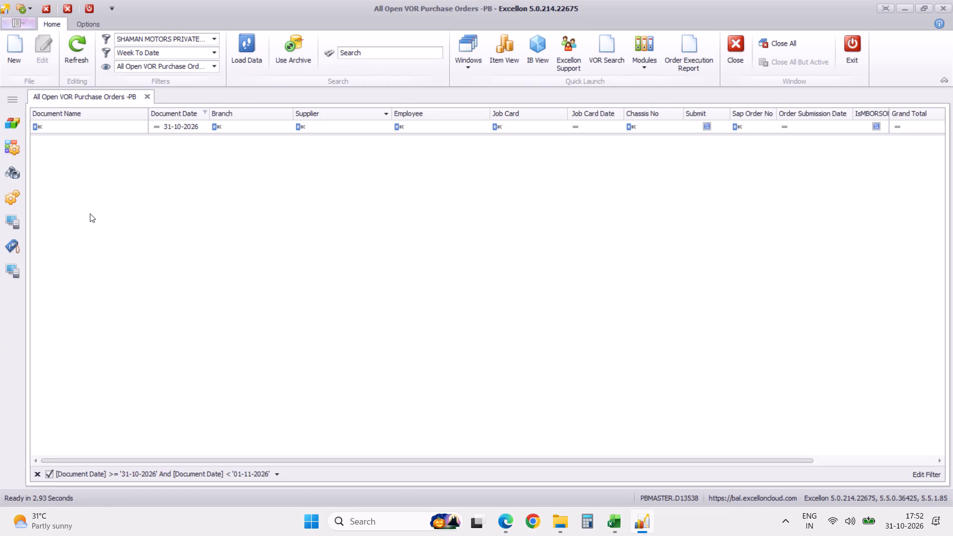
pyautogui.click(245, 54)
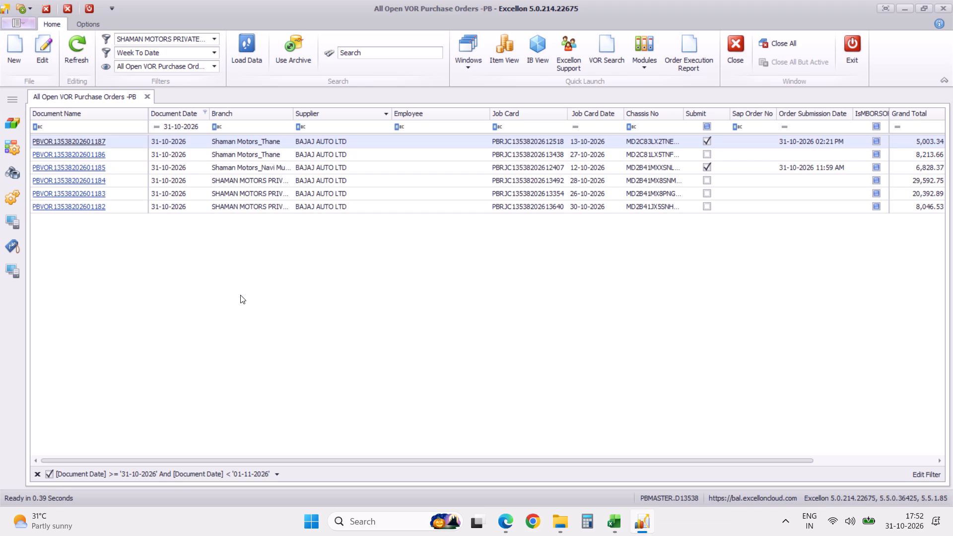
# Export the 29,592.75 VOR order's part lines to XLSX without hyperlinks as VOR Purchase Order-PB3113, and open the file in Excel.
pyautogui.click(96, 182)
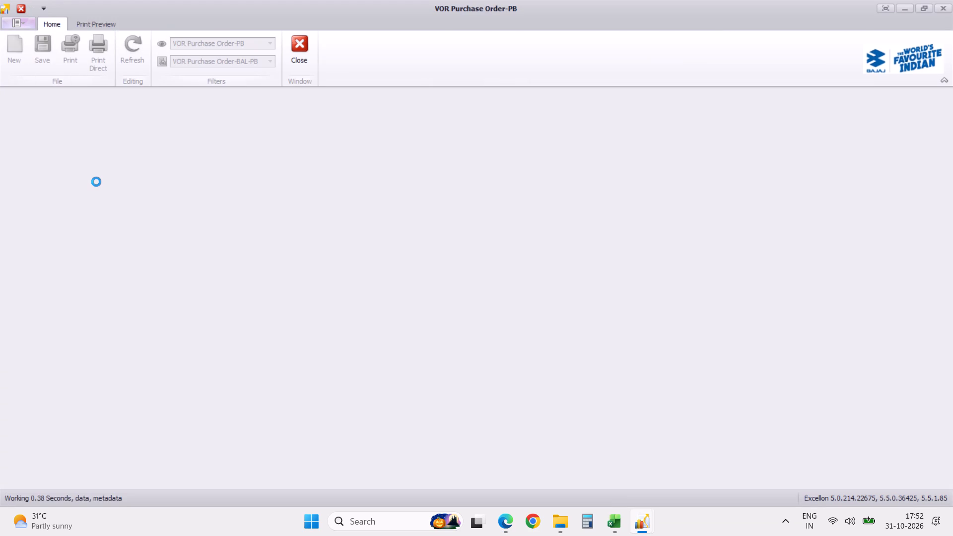
pyautogui.rightClick(241, 352)
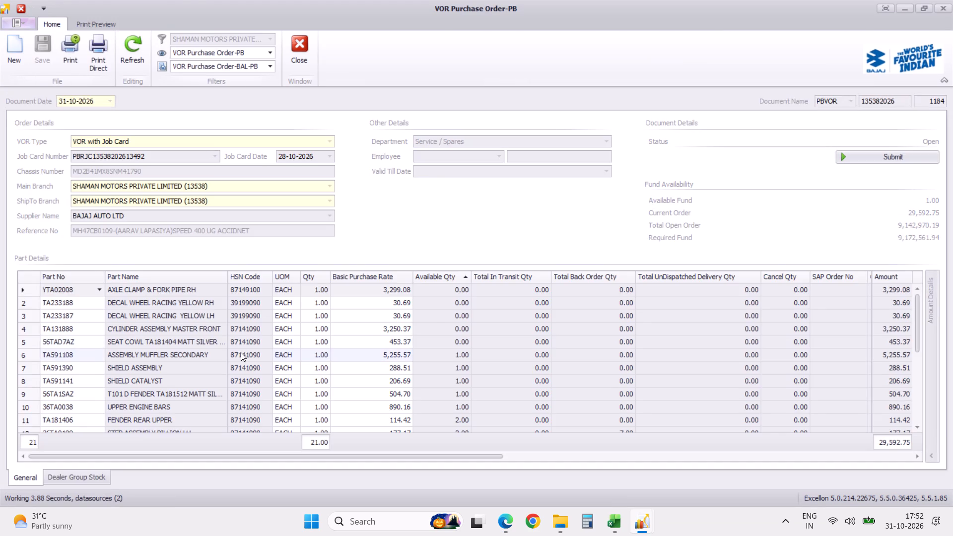
pyautogui.click(331, 424)
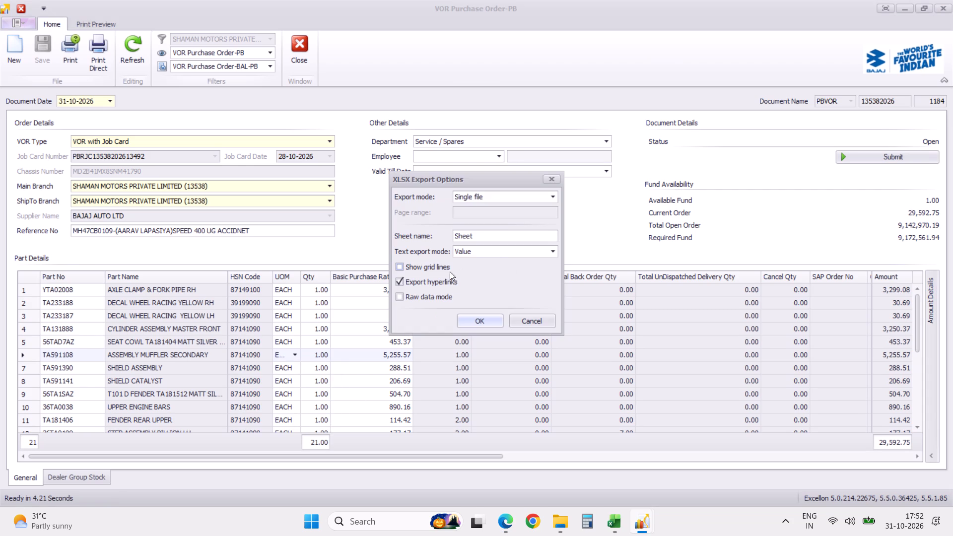
pyautogui.click(400, 283)
pyautogui.click(472, 321)
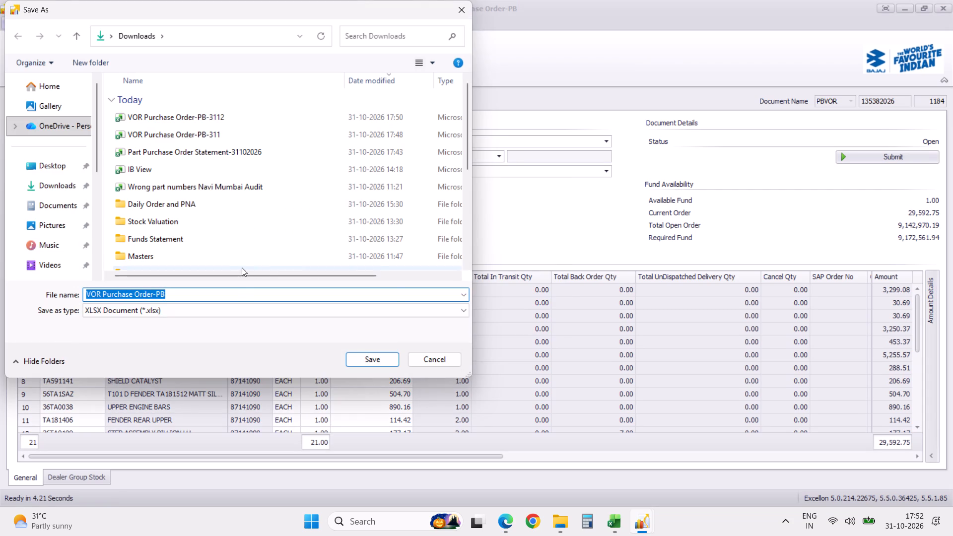
pyautogui.click(230, 293)
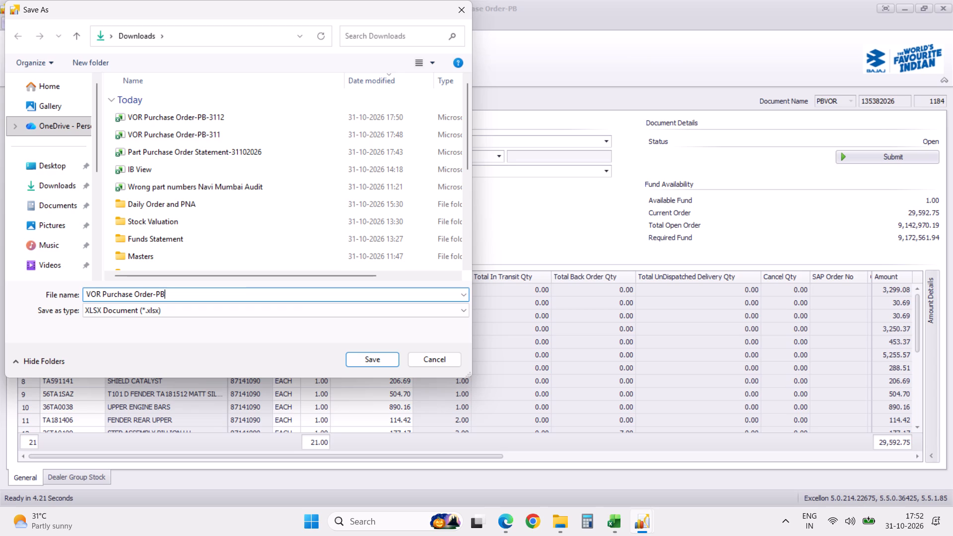
pyautogui.press('3')
pyautogui.write('11')
pyautogui.press('3')
pyautogui.press('Return')
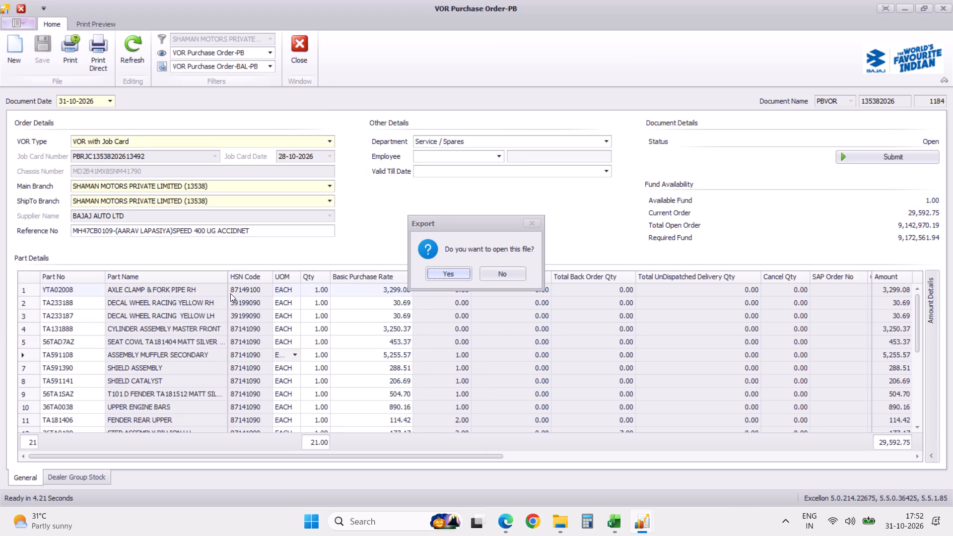
pyautogui.click(450, 273)
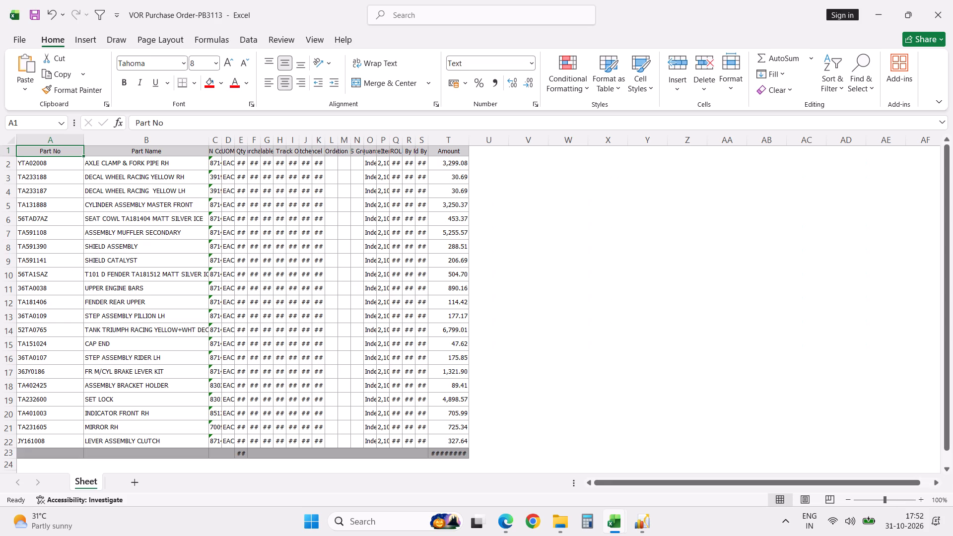
# Copy the header and all part rows, without the totals row, into the VOR Purchase Order-PB-311 workbook starting at A19.
pyautogui.hotkey('ctrl', 'shift', 'Down')
pyautogui.hotkey('ctrl', 'shift', 'Right')
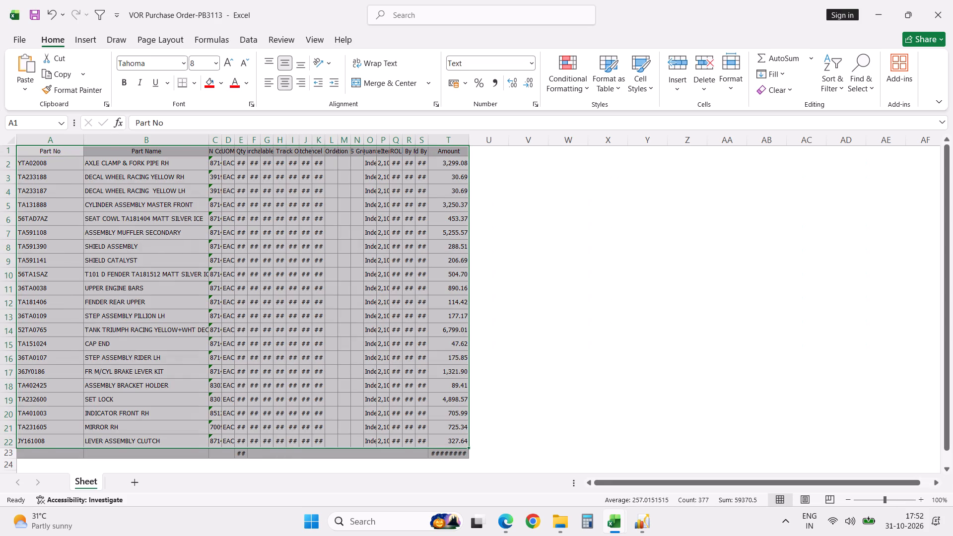
pyautogui.hotkey('ctrl', 'c')
pyautogui.hotkey('alt', 'Tab')
pyautogui.hotkey('ctrl', 'v')
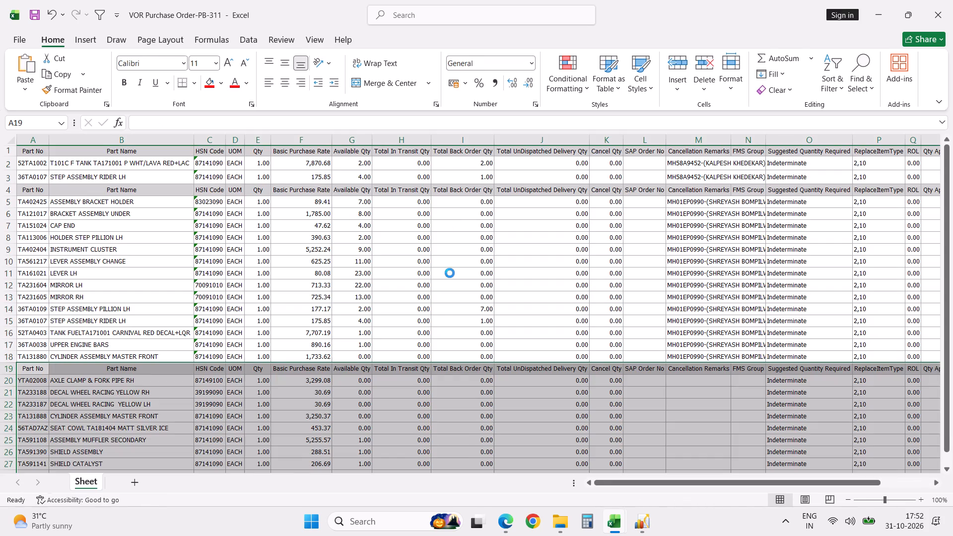
# Copy the 29,592.75 order's full Reference No from Excellon into Cancellation Remarks cell M20 of the VOR Purchase Order-PB-311 workbook.
pyautogui.click(707, 381)
pyautogui.hotkey('alt', 'Tab')
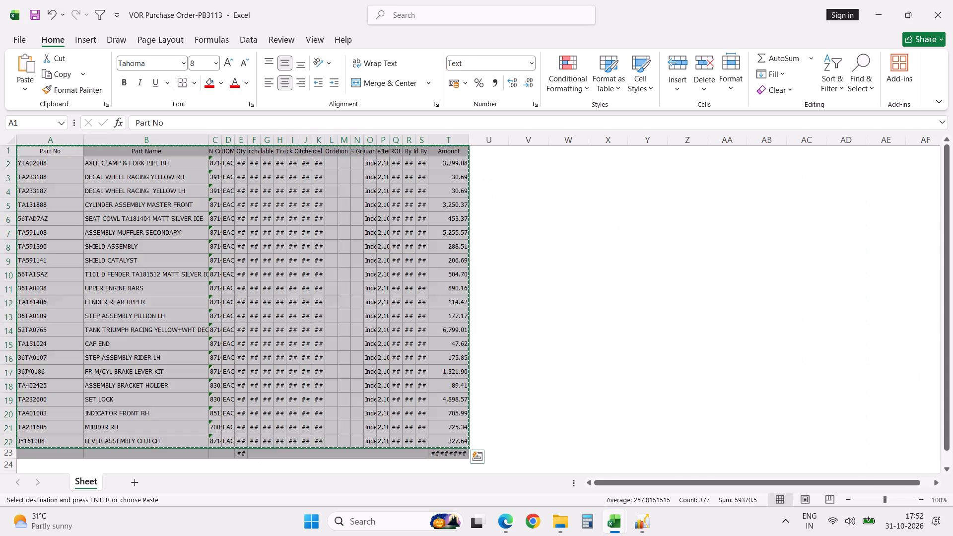
pyautogui.hotkey('alt', 'Tab')
pyautogui.hotkey('alt', 'Tab')
pyautogui.hotkey('alt', 'Tab')
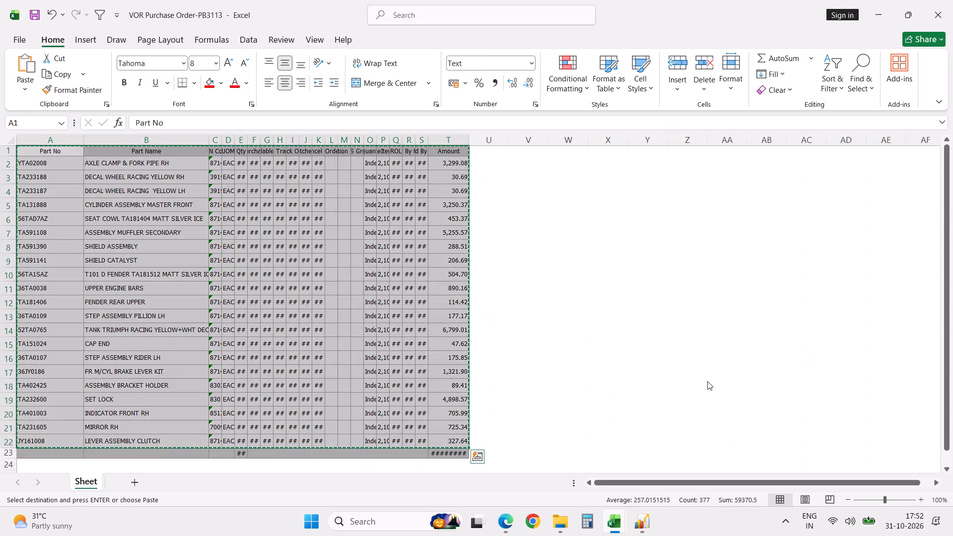
pyautogui.click(644, 519)
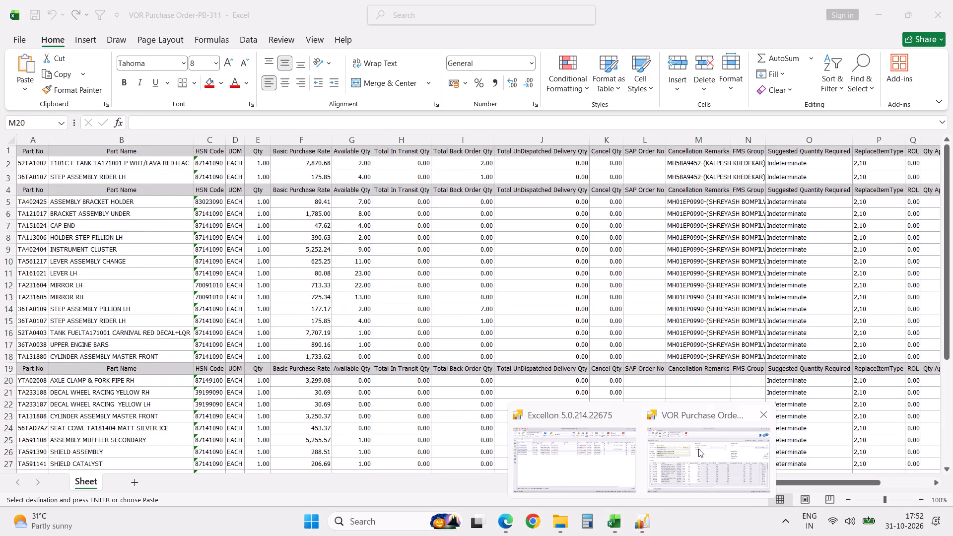
pyautogui.click(702, 445)
pyautogui.click(263, 235)
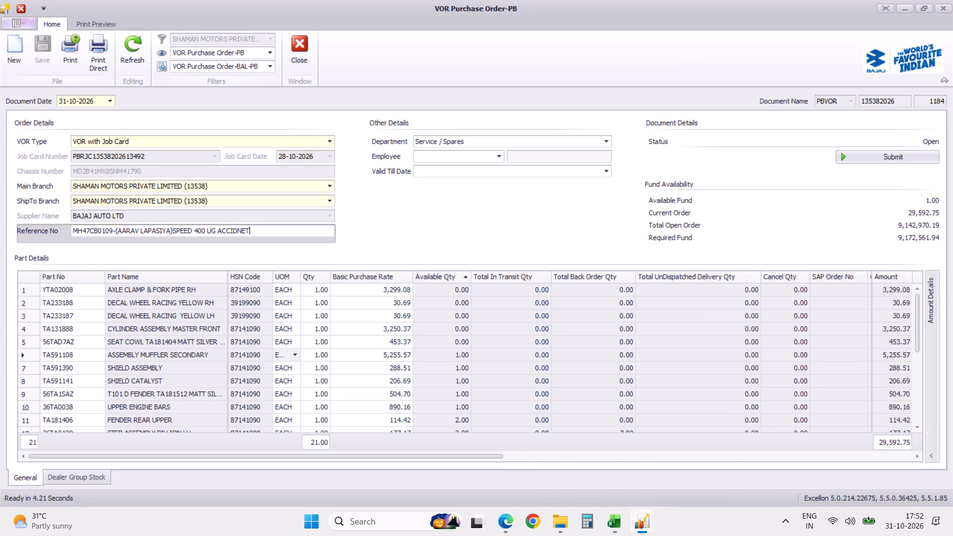
pyautogui.keyDown('shift'); pyautogui.click(73, 229); pyautogui.keyUp('shift')
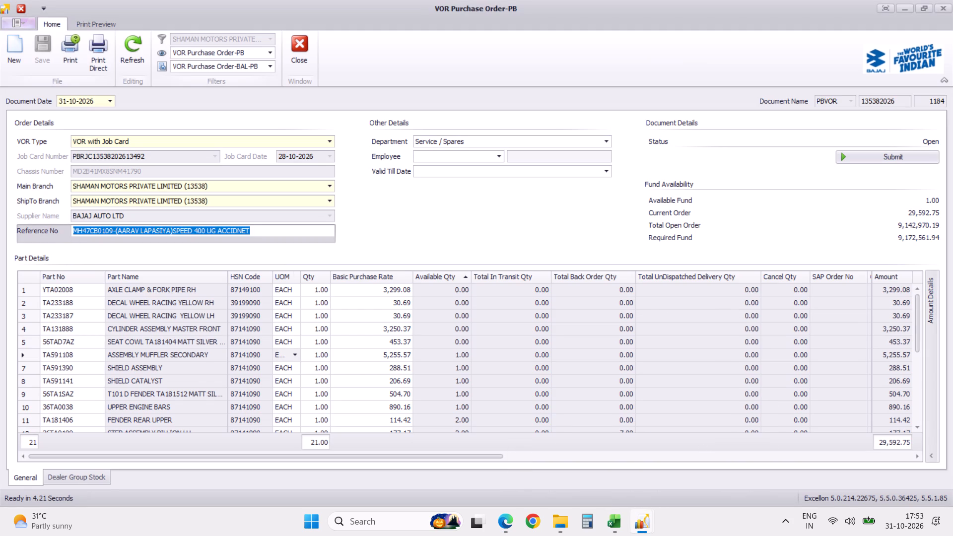
pyautogui.hotkey('ctrl', 'c')
pyautogui.press('Tab')
pyautogui.hotkey('alt', 'Tab')
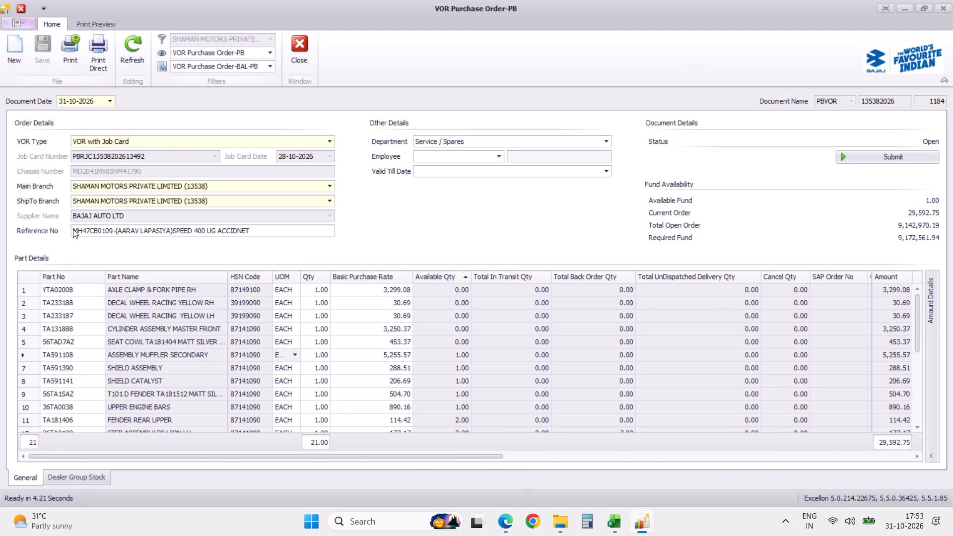
pyautogui.hotkey('ctrl', 'v')
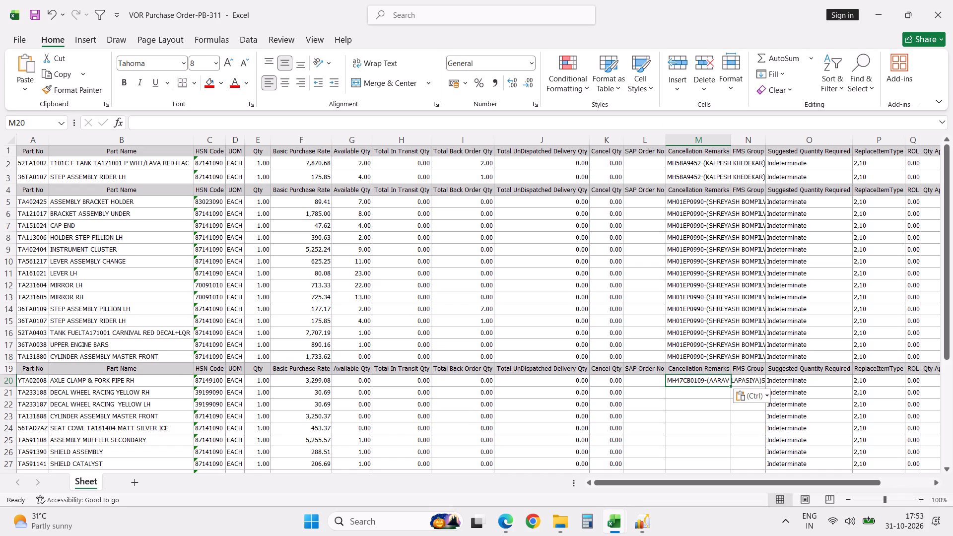
# Fill the reference in M20 down the Cancellation Remarks column to M40, the last part row.
pyautogui.press('Down')
pyautogui.press('Up')
pyautogui.hotkey('shift', 'Down')
pyautogui.hotkey('shift', 'Down')
pyautogui.hotkey('shift', 'Down')
pyautogui.hotkey('shift', 'Down')
pyautogui.hotkey('shift', 'Down')
pyautogui.hotkey('shift', 'Down')
pyautogui.hotkey('shift', 'Down')
pyautogui.hotkey('shift', 'Down')
pyautogui.hotkey('shift', 'Down')
pyautogui.hotkey('shift', 'Down')
pyautogui.hotkey('shift', 'Down')
pyautogui.hotkey('shift', 'Down')
pyautogui.hotkey('shift', 'Down')
pyautogui.hotkey('shift', 'Down')
pyautogui.hotkey('shift', 'Down')
pyautogui.hotkey('shift', 'Down')
pyautogui.hotkey('shift', 'Down')
pyautogui.hotkey('shift', 'Down')
pyautogui.hotkey('shift', 'Down')
pyautogui.hotkey('shift', 'Down')
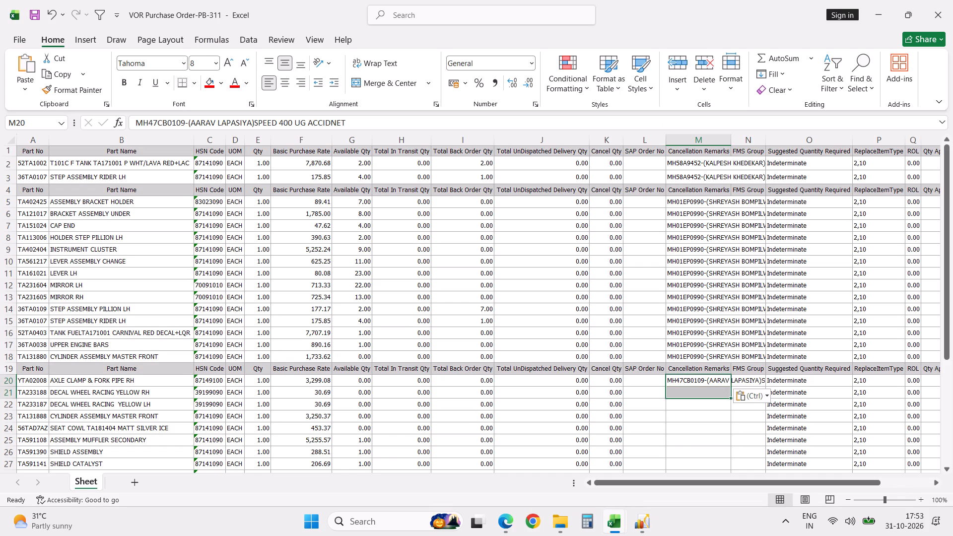
pyautogui.hotkey('shift', 'Up')
pyautogui.hotkey('shift', 'Up')
pyautogui.hotkey('shift', 'Up')
pyautogui.hotkey('shift', 'Up')
pyautogui.hotkey('shift', 'Up')
pyautogui.hotkey('shift', 'Up')
pyautogui.hotkey('shift', 'Up')
pyautogui.hotkey('shift', 'Up')
pyautogui.hotkey('shift', 'Up')
pyautogui.hotkey('shift', 'Up')
pyautogui.hotkey('shift', 'Up')
pyautogui.hotkey('shift', 'Up')
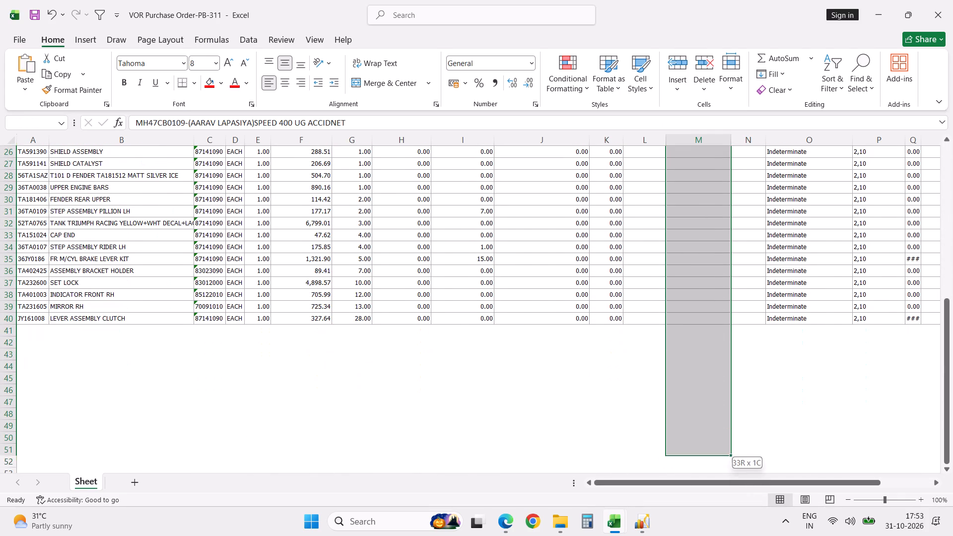
pyautogui.hotkey('ctrl', 'd')
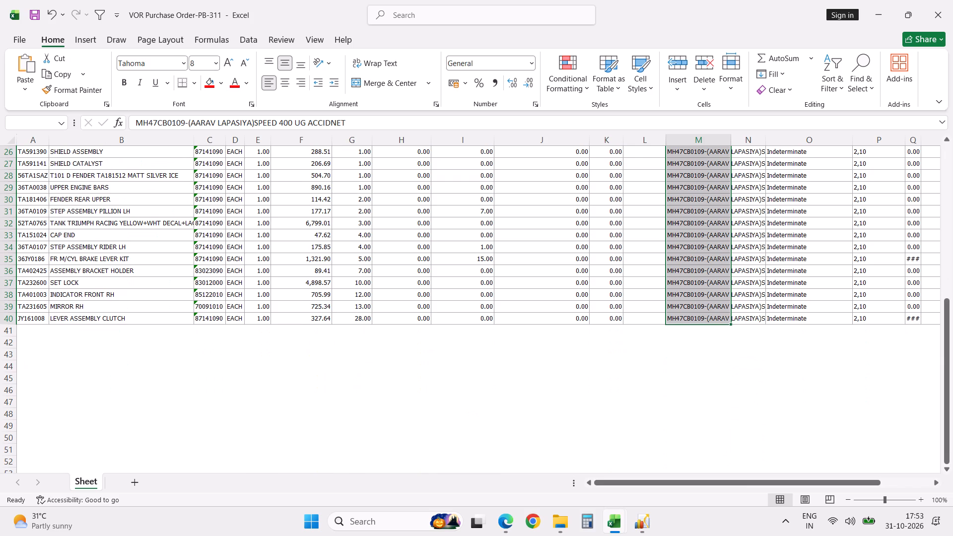
# Close the 29,592.75 order in Excellon and return to the open VOR purchase orders list.
pyautogui.click(648, 526)
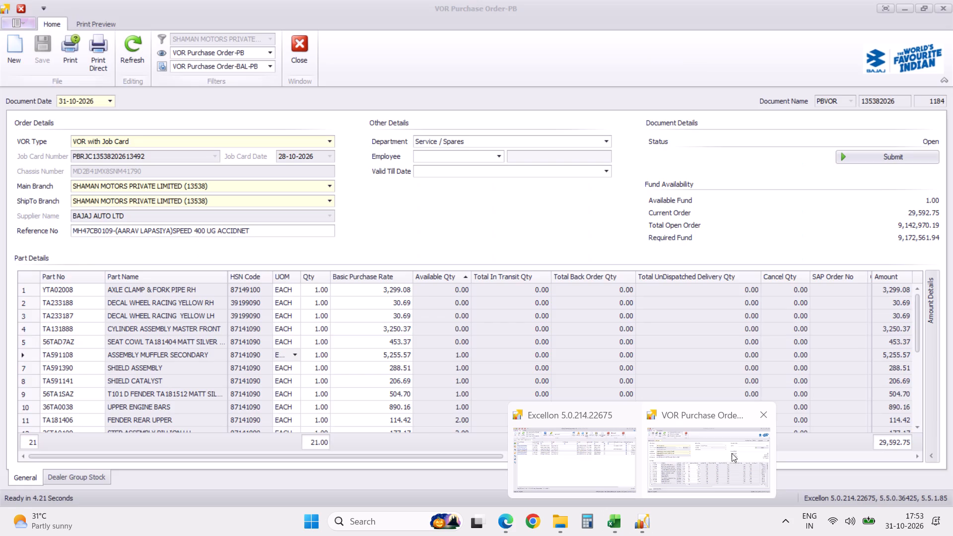
pyautogui.click(768, 419)
pyautogui.click(643, 452)
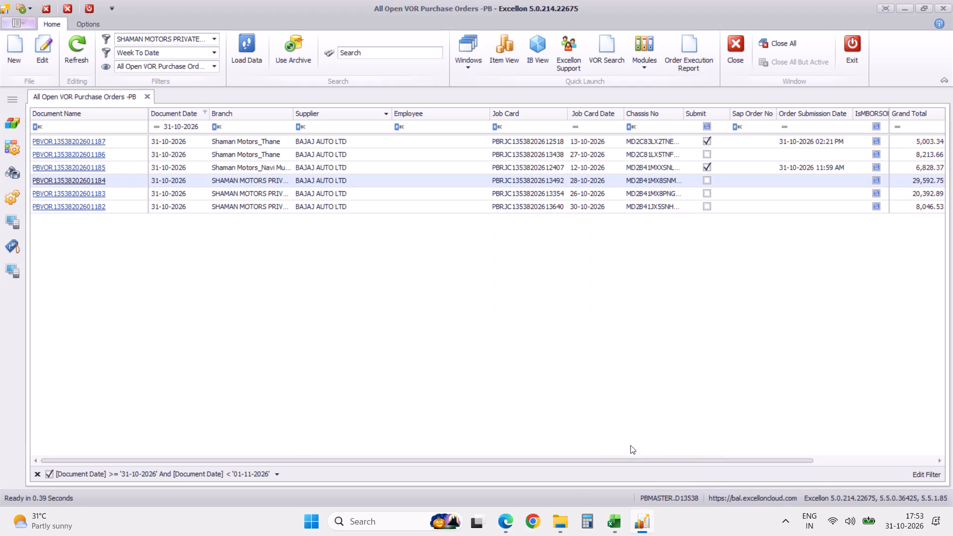
# Export the 8,213.66 VOR order's part lines to XLSX without hyperlinks as VOR Purchase Order-PB31134, and open the file in Excel.
pyautogui.click(95, 153)
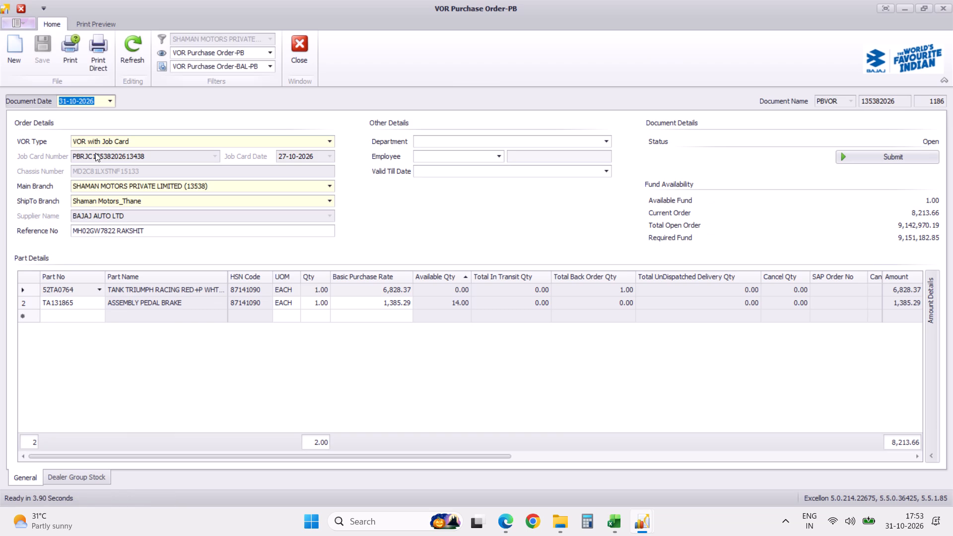
pyautogui.rightClick(184, 299)
pyautogui.click(265, 369)
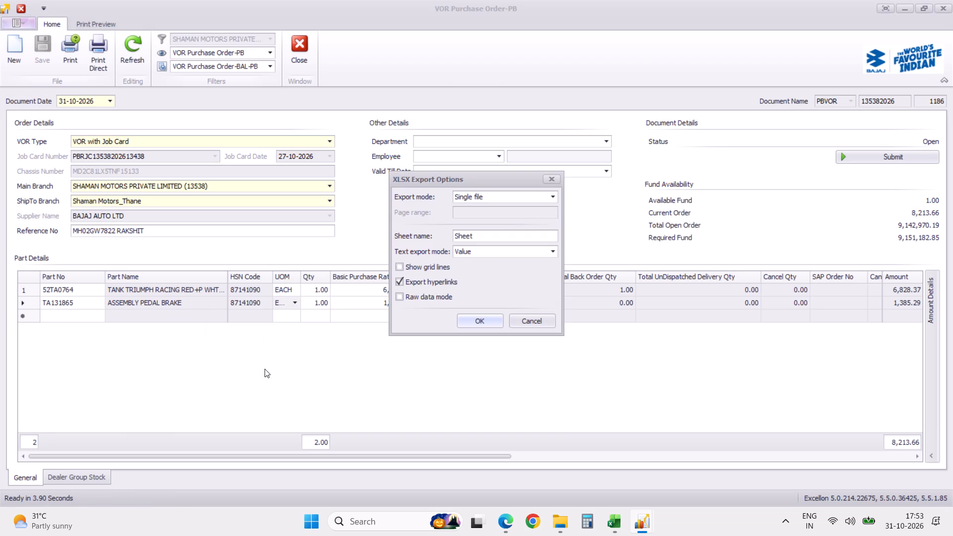
pyautogui.click(401, 282)
pyautogui.click(485, 324)
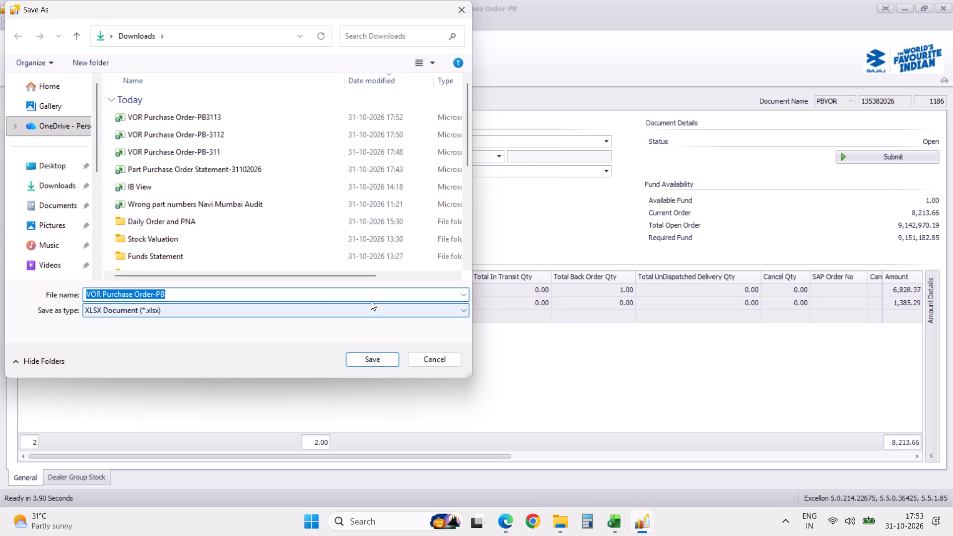
pyautogui.click(279, 295)
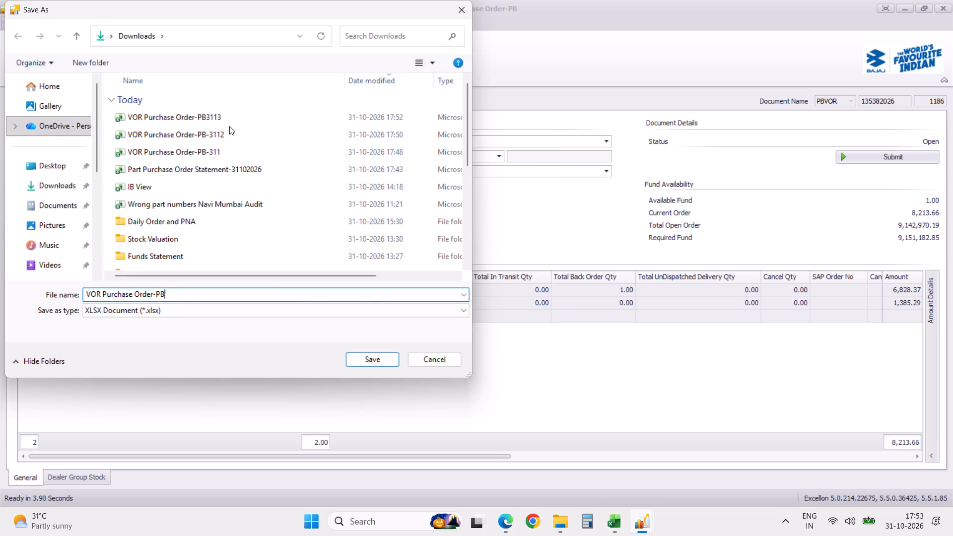
pyautogui.click(228, 118)
pyautogui.click(236, 293)
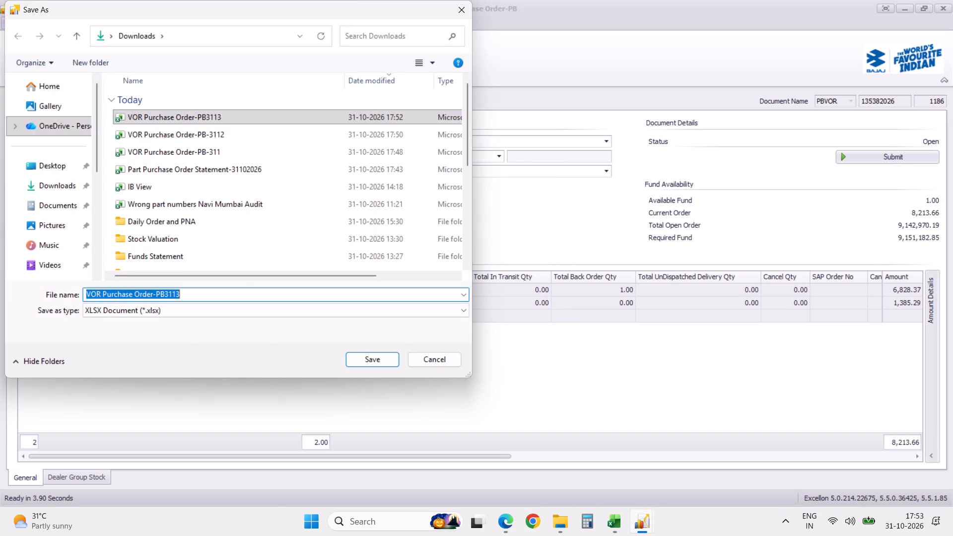
pyautogui.click(236, 293)
pyautogui.press('4')
pyautogui.press('Return')
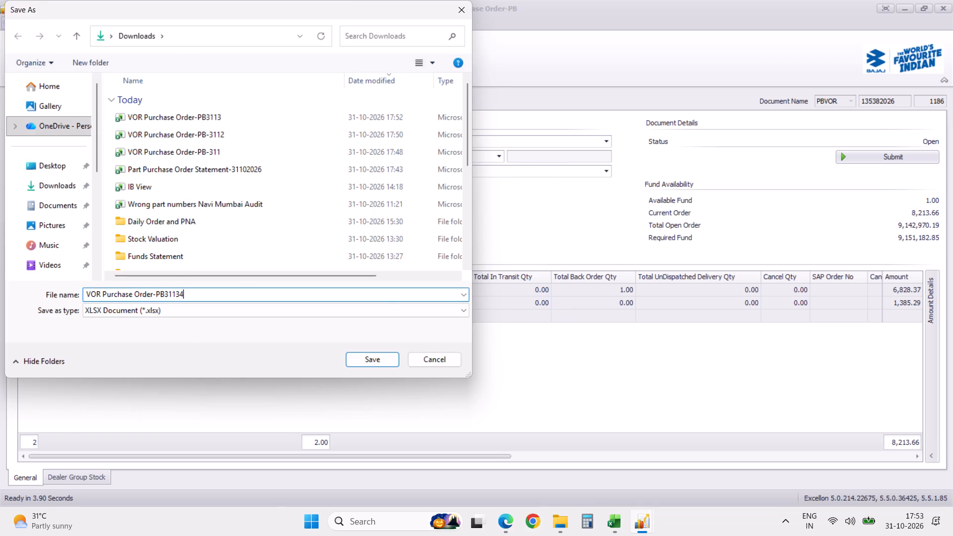
pyautogui.click(447, 274)
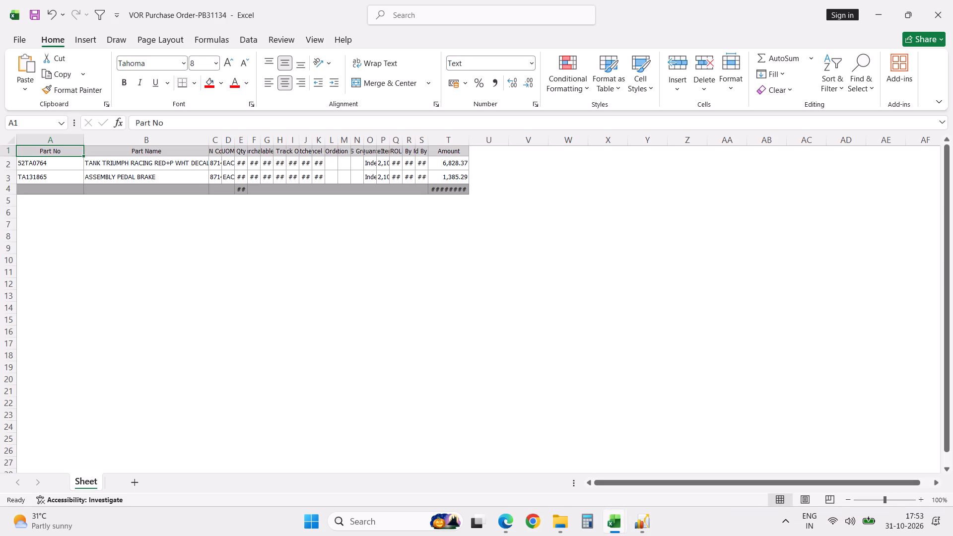
# Copy the two part rows A2:T3 from VOR Purchase Order-PB31134 into VOR Purchase Order-PB-311, starting at A41.
pyautogui.click(68, 162)
pyautogui.hotkey('ctrl', 'shift', 'Down')
pyautogui.hotkey('shift', 'Right')
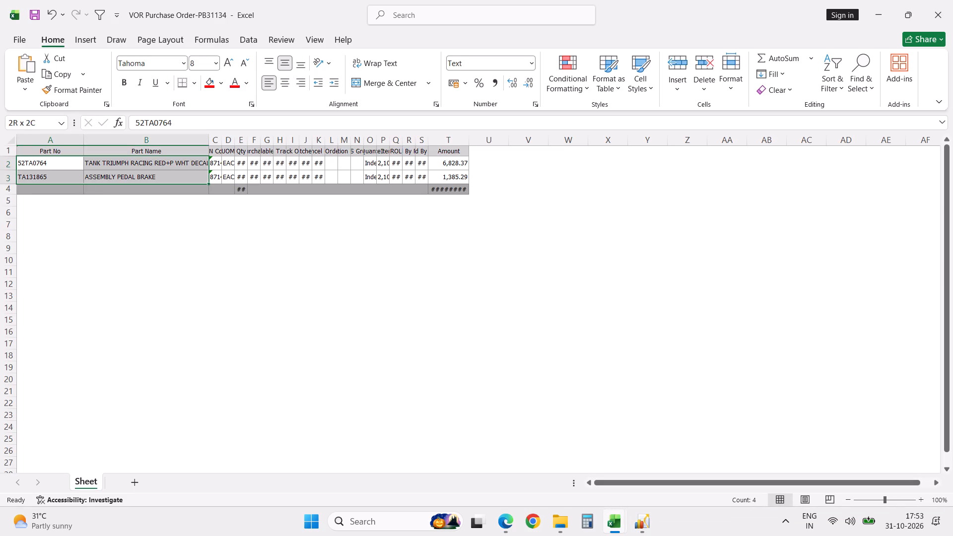
pyautogui.hotkey('shift', 'Right')
pyautogui.hotkey('shift', 'Right')
pyautogui.hotkey('shift', 'Right')
pyautogui.hotkey('shift', 'Right')
pyautogui.hotkey('shift', 'Right')
pyautogui.hotkey('shift', 'Right')
pyautogui.hotkey('shift', 'Right')
pyautogui.hotkey('shift', 'Right')
pyautogui.hotkey('shift', 'Right')
pyautogui.hotkey('shift', 'Right')
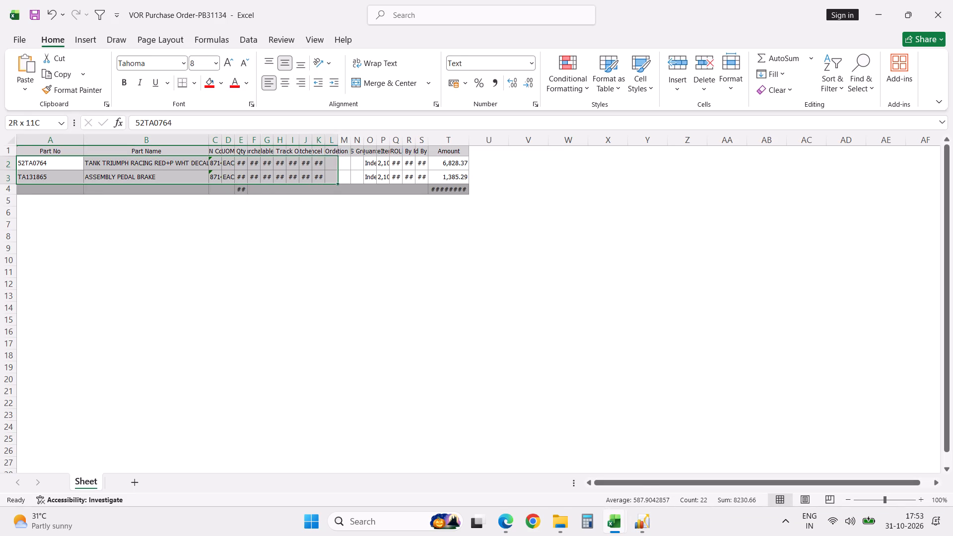
pyautogui.hotkey('shift', 'Right')
pyautogui.hotkey('shift', 'Right')
pyautogui.hotkey('shift', 'Right')
pyautogui.hotkey('shift', 'Right')
pyautogui.hotkey('shift', 'Right')
pyautogui.hotkey('shift', 'Right')
pyautogui.hotkey('shift', 'Right')
pyautogui.hotkey('shift', 'Right')
pyautogui.hotkey('shift', 'Right')
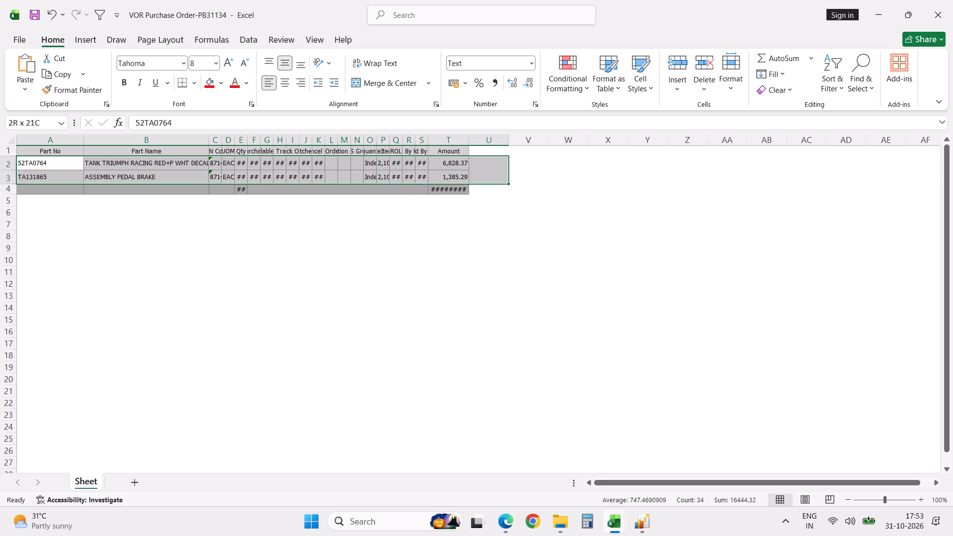
pyautogui.hotkey('shift', 'Left')
pyautogui.hotkey('ctrl', 'c')
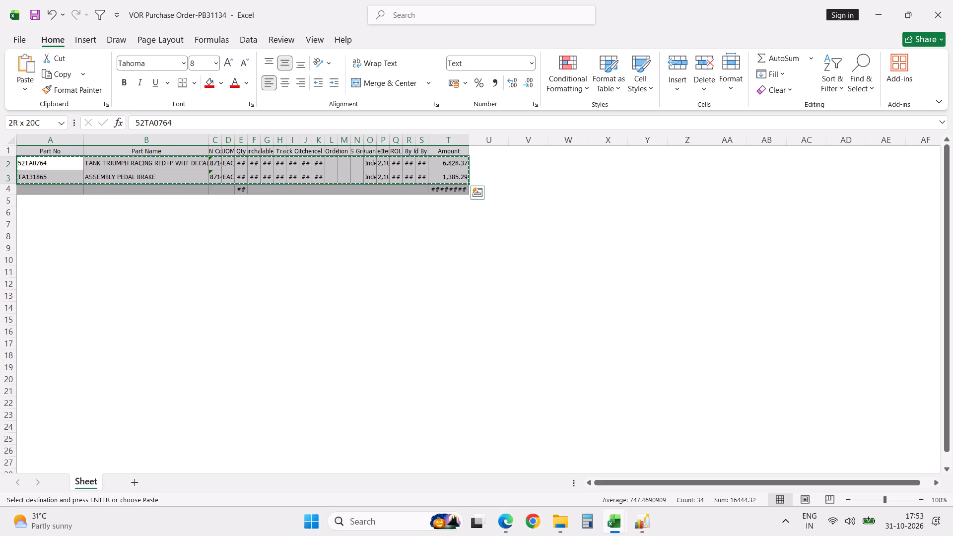
pyautogui.hotkey('alt', 'Tab')
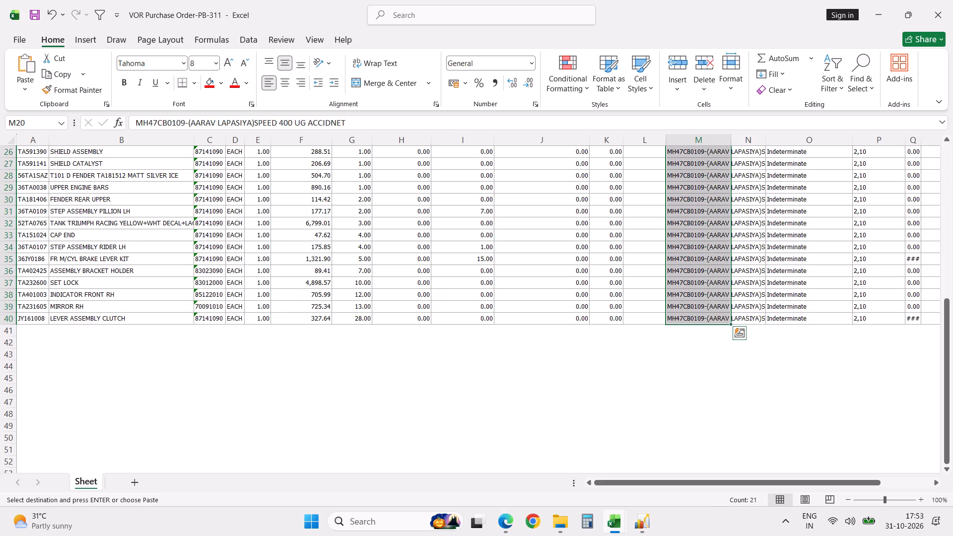
pyautogui.click(32, 333)
pyautogui.hotkey('ctrl', 'v')
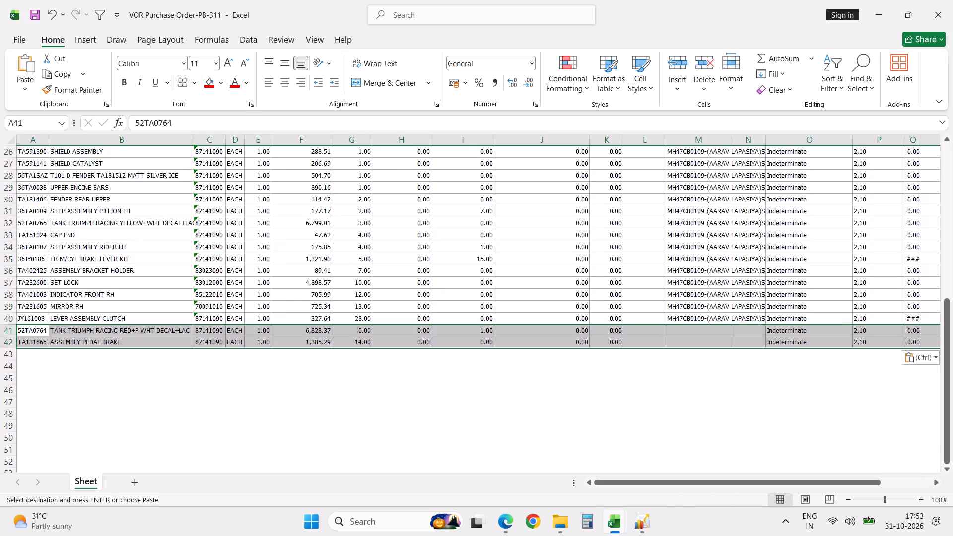
# Copy the 8,213.66 order's full Reference No from Excellon into Cancellation Remarks cells M41 and M42 of the VOR Purchase Order-PB-311 workbook.
pyautogui.click(642, 520)
pyautogui.click(705, 449)
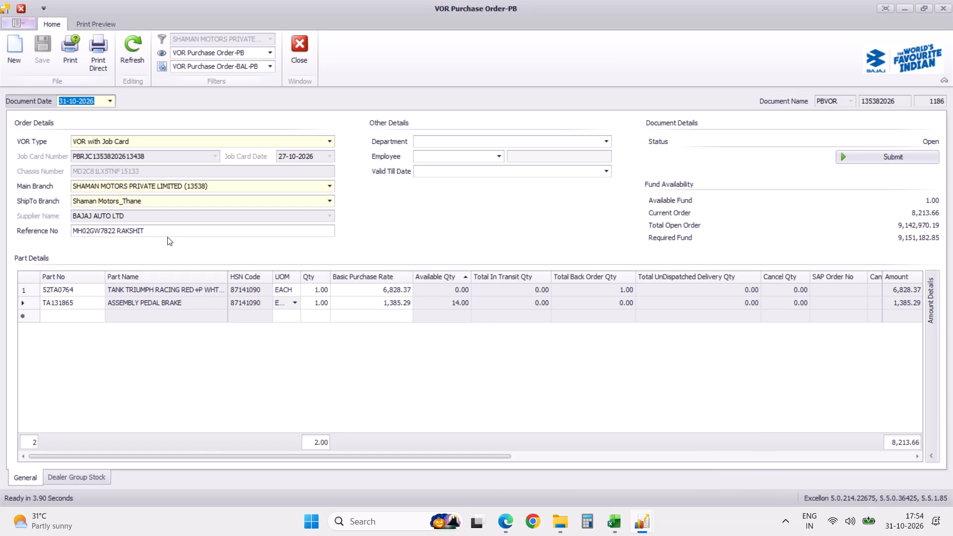
pyautogui.click(166, 234)
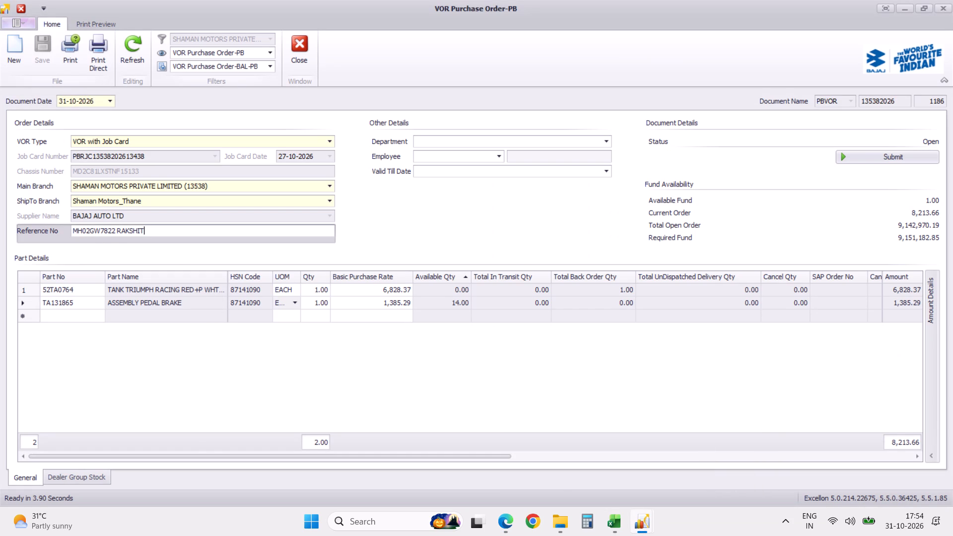
pyautogui.keyDown('shift'); pyautogui.click(72, 230); pyautogui.keyUp('shift')
pyautogui.keyDown('shift'); pyautogui.click(72, 230); pyautogui.keyUp('shift')
pyautogui.keyDown('shift'); pyautogui.click(73, 230); pyautogui.keyUp('shift')
pyautogui.hotkey('ctrl', 'c')
pyautogui.hotkey('alt', 'Tab')
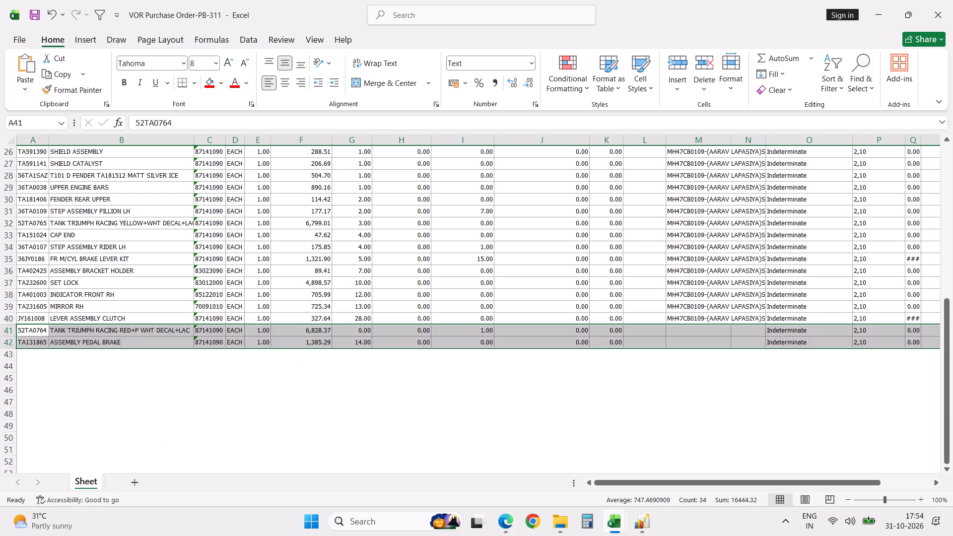
pyautogui.click(687, 334)
pyautogui.hotkey('shift', 'Down')
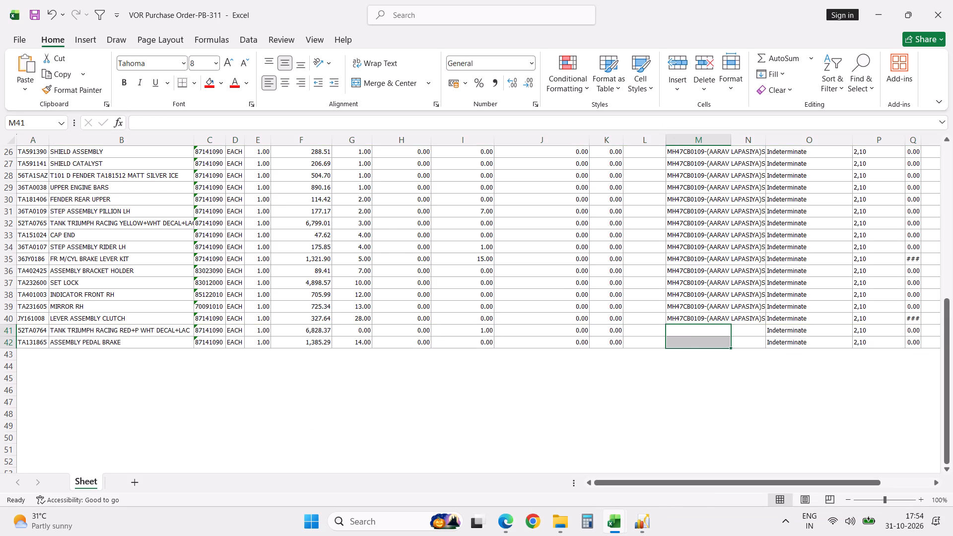
pyautogui.hotkey('ctrl', 'v')
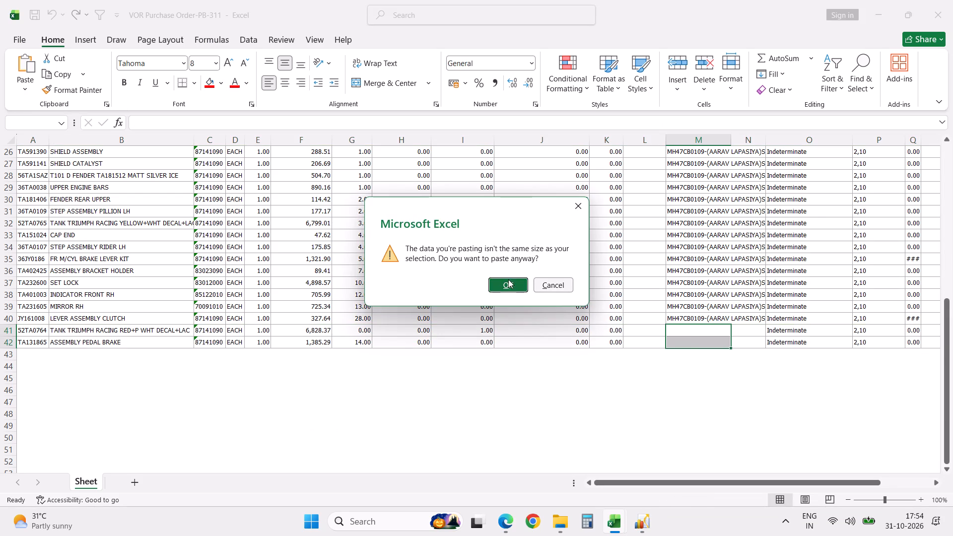
pyautogui.click(499, 281)
pyautogui.press('Down')
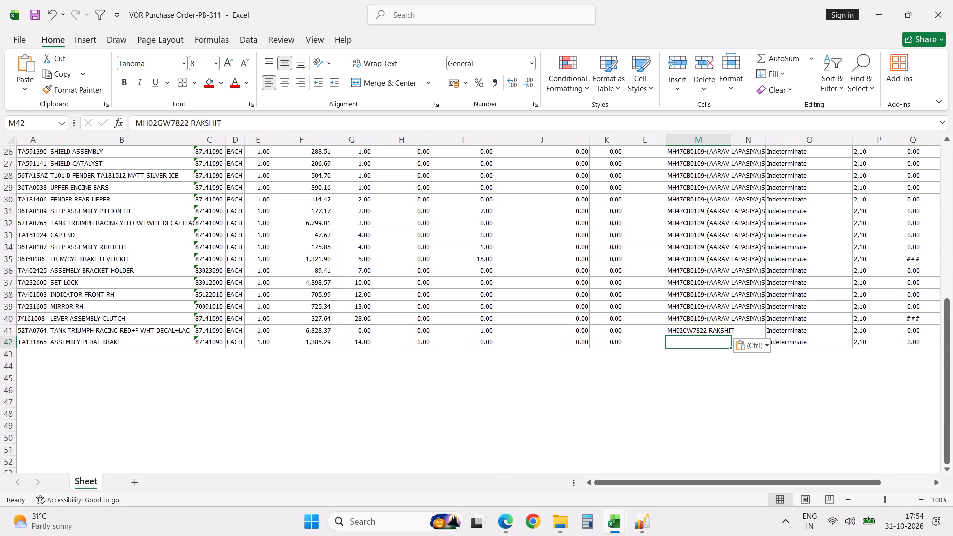
pyautogui.hotkey('ctrl', 'd')
# Delete the two repeated header rows within the data, row 4 and the one directly above part YTA02008.
pyautogui.scroll(7, 499, 281)
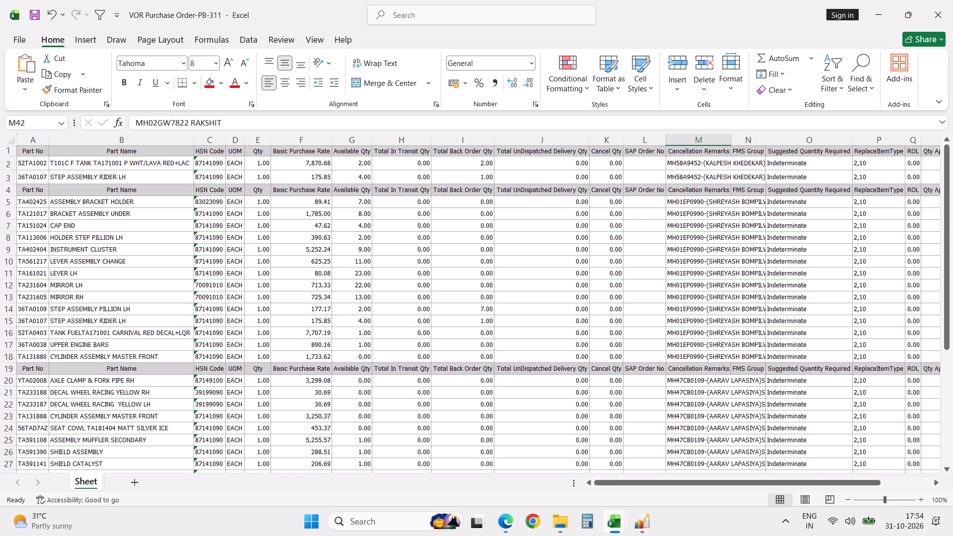
pyautogui.scroll(6, 499, 281)
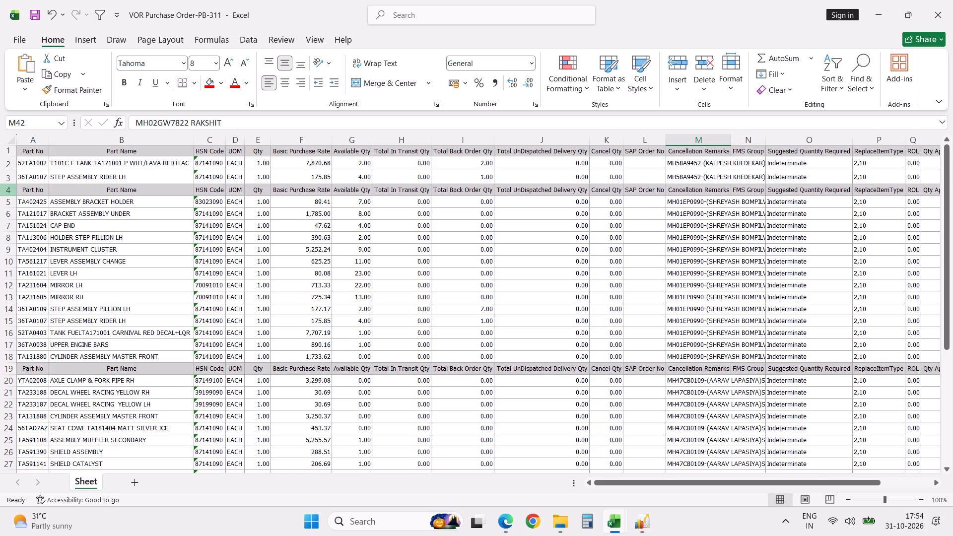
pyautogui.click(14, 188)
pyautogui.hotkey('ctrl', '-')
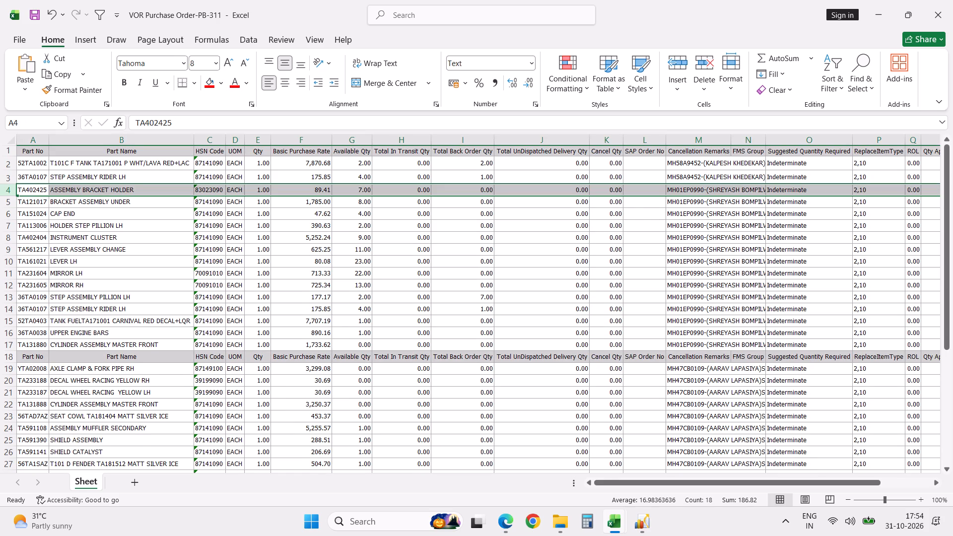
pyautogui.click(11, 355)
pyautogui.hotkey('ctrl', '-')
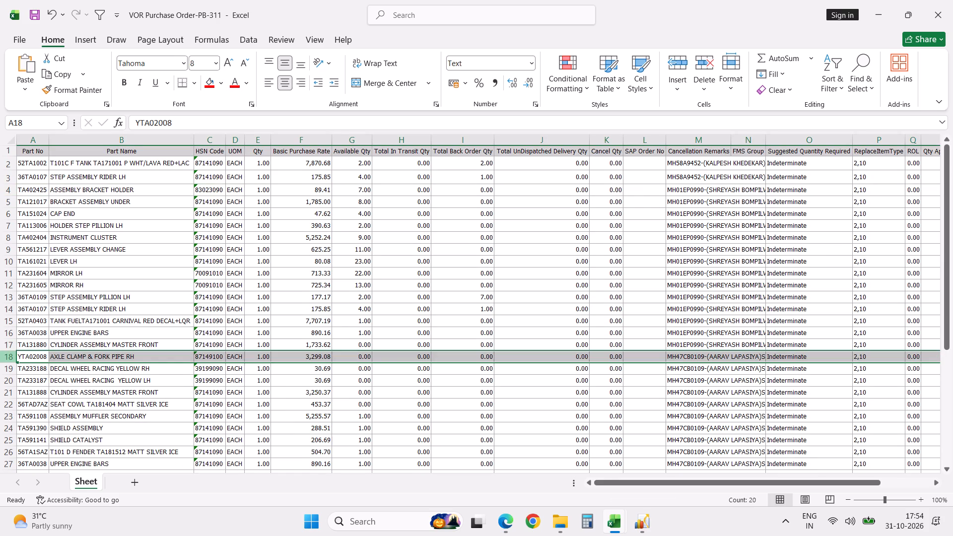
# Format the Qty through Cancel Qty values, E2:K40, in comma style with no decimal places.
pyautogui.scroll(-1, 90, 305)
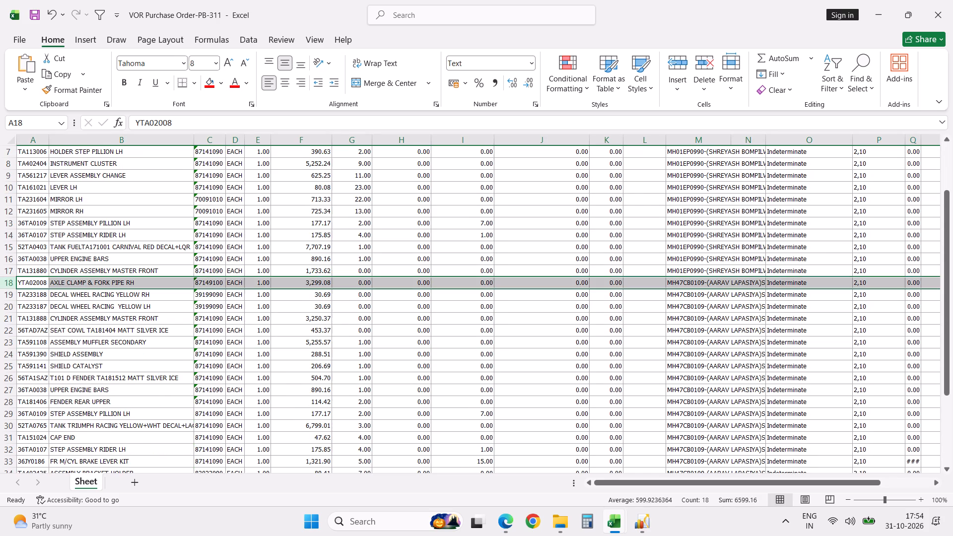
pyautogui.scroll(-5, 90, 305)
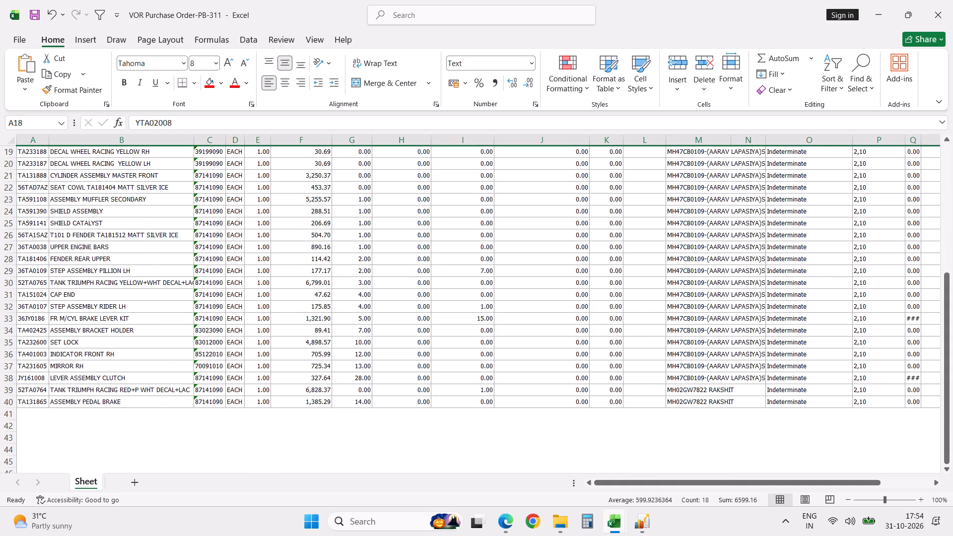
pyautogui.scroll(12, 90, 305)
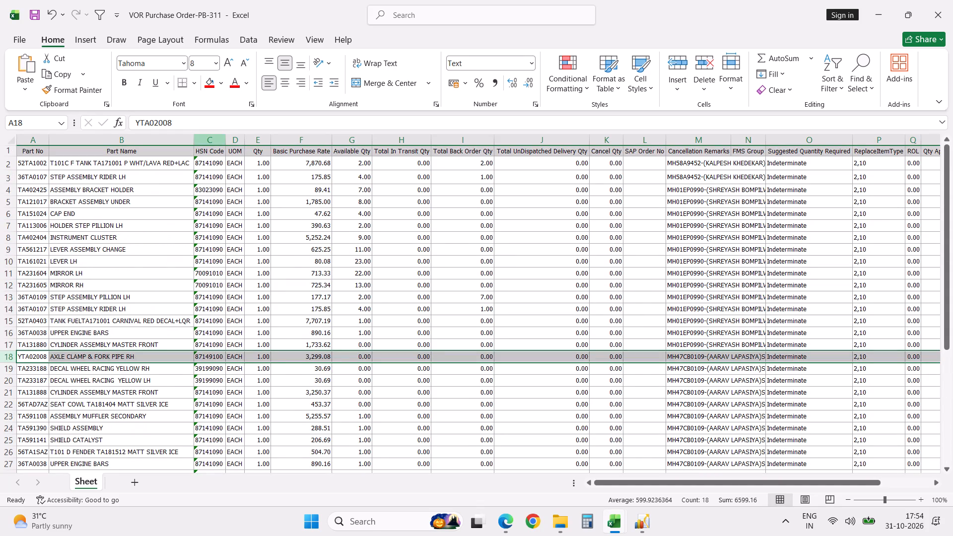
pyautogui.click(263, 165)
pyautogui.click(495, 85)
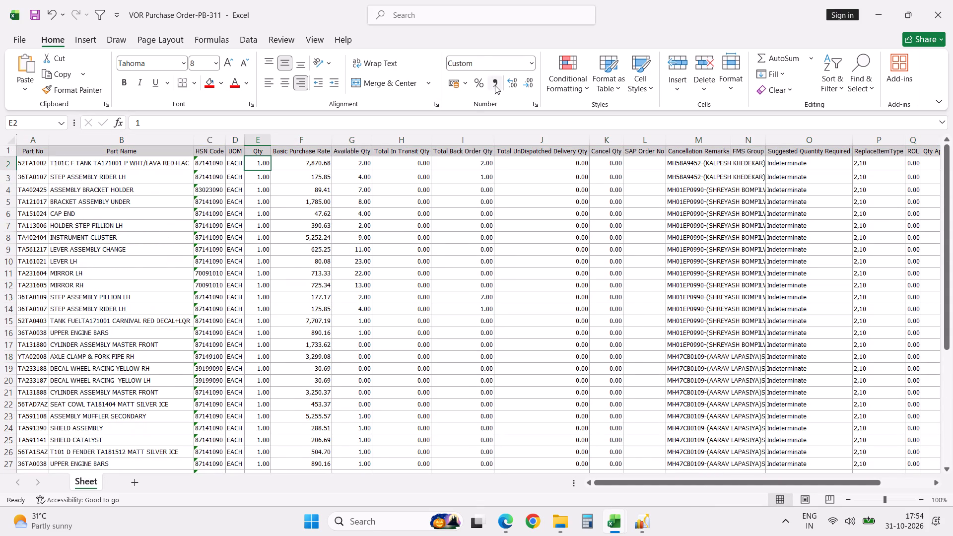
pyautogui.doubleClick(526, 85)
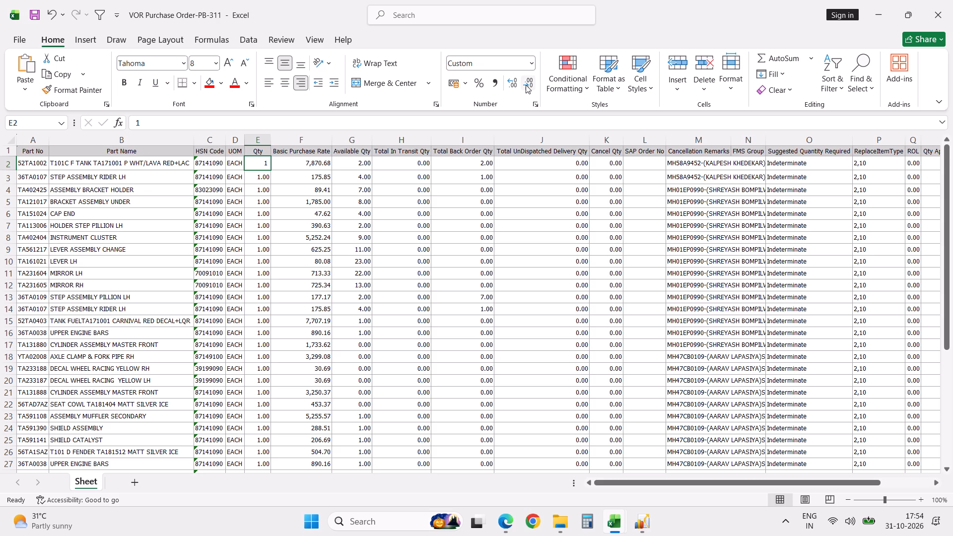
pyautogui.hotkey('ctrl', 'shift', 'Down')
pyautogui.hotkey('shift', 'Right')
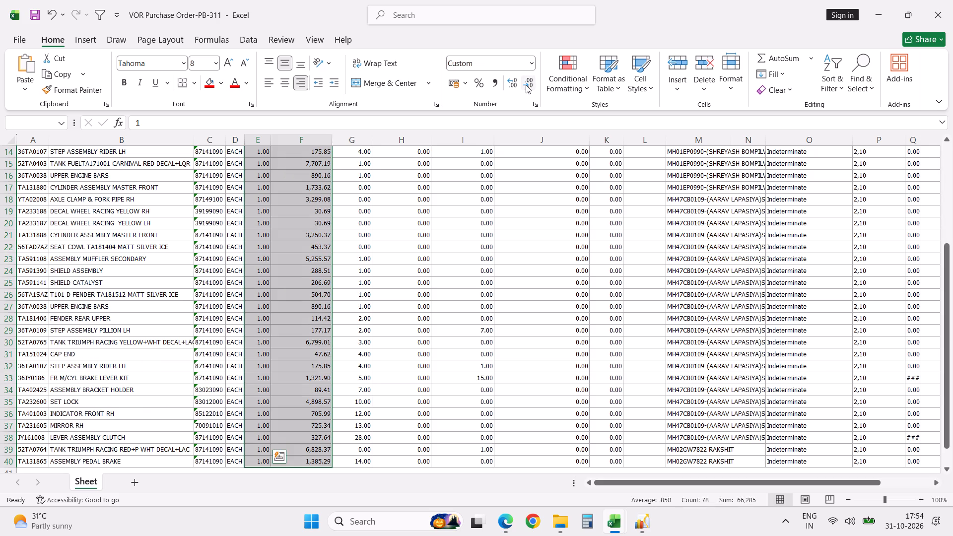
pyautogui.hotkey('shift', 'Right')
pyautogui.hotkey('shift', 'Right')
pyautogui.hotkey('shift', 'Right')
pyautogui.hotkey('shift', 'Right')
pyautogui.hotkey('shift', 'Right')
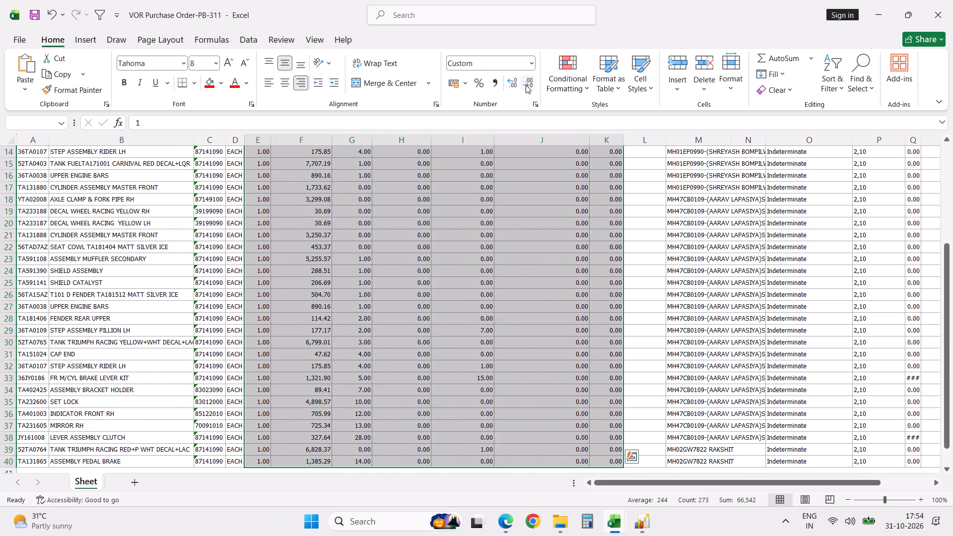
pyautogui.press('F4')
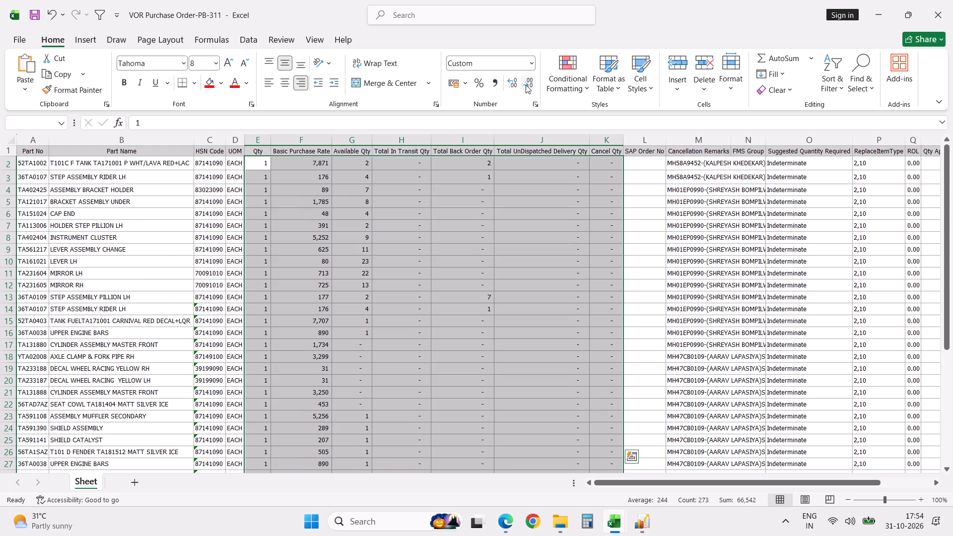
# Colour the Available Qty values in G8:G12, from INSTRUMENT CLUSTER to MIRROR RH, red.
pyautogui.click(482, 358)
pyautogui.scroll(-1, 482, 358)
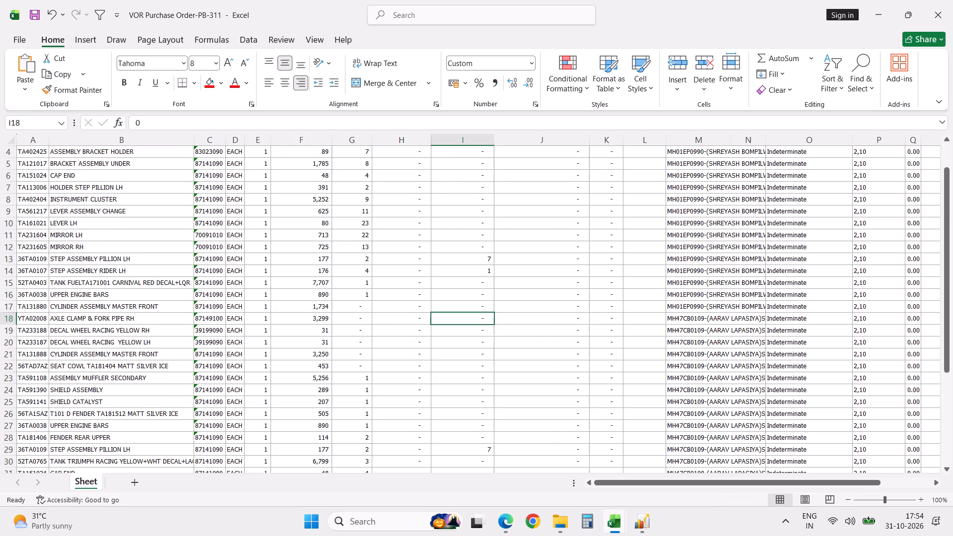
pyautogui.scroll(-6, 482, 358)
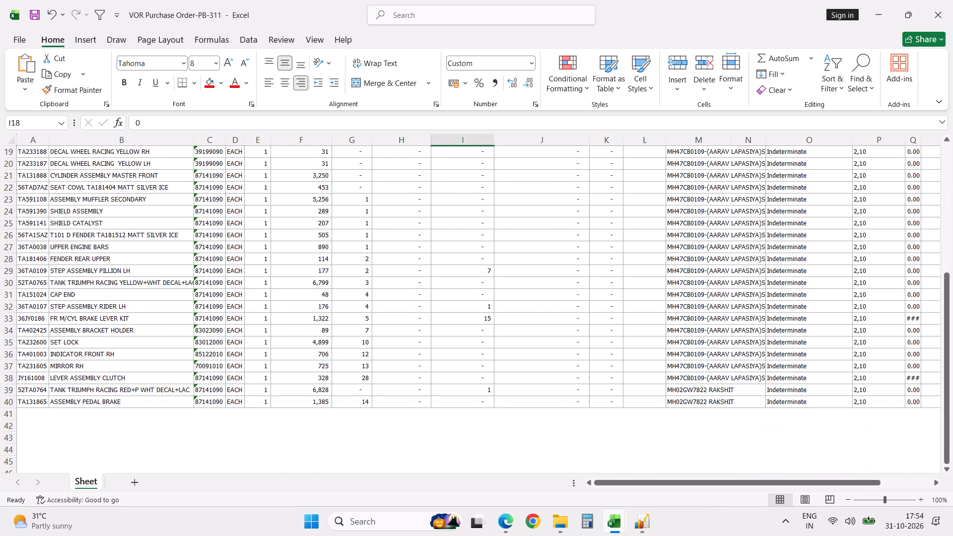
pyautogui.scroll(6, 482, 358)
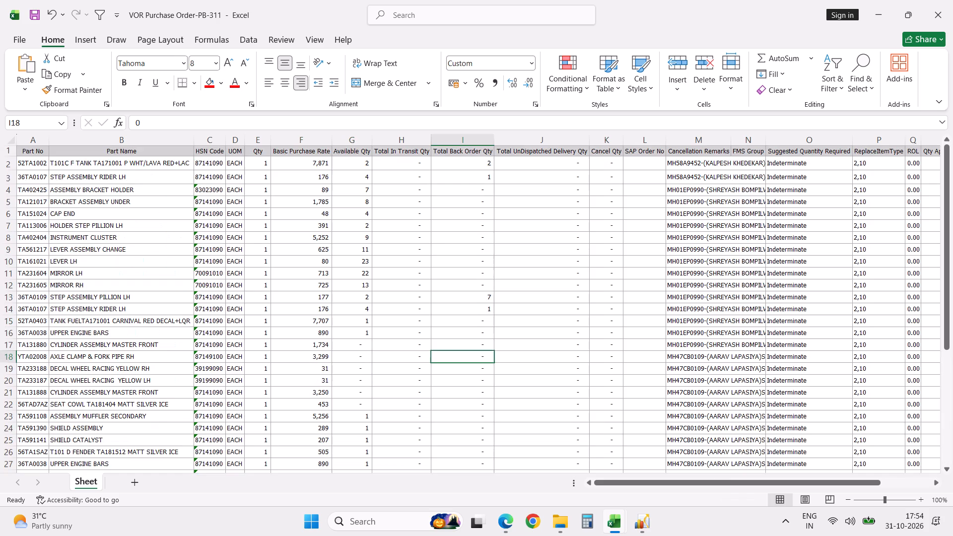
pyautogui.scroll(7, 482, 358)
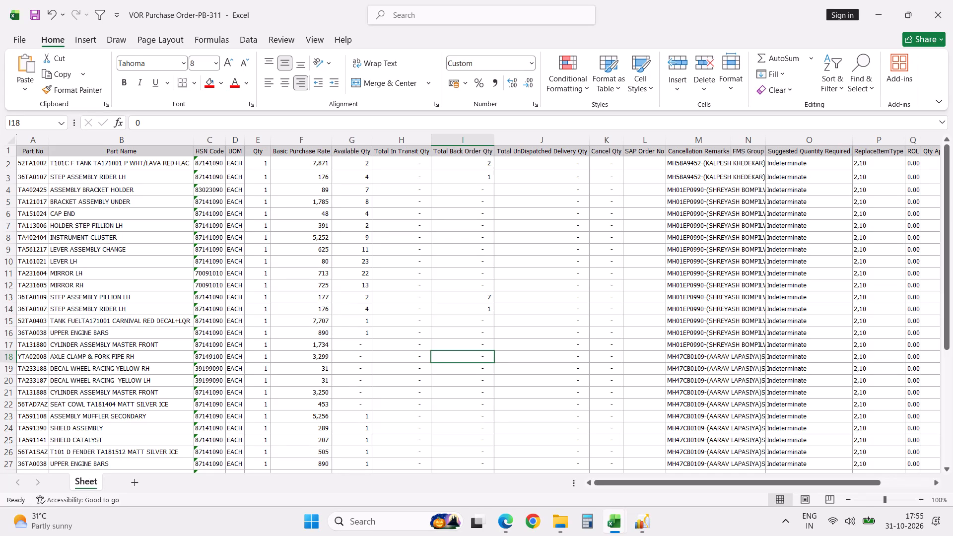
pyautogui.click(360, 238)
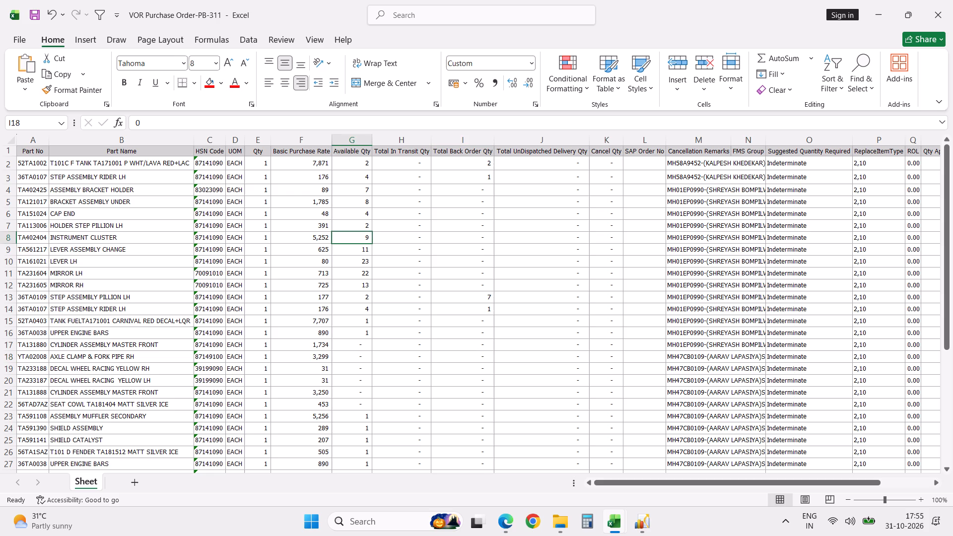
pyautogui.hotkey('shift', 'Down')
pyautogui.hotkey('shift', 'Down')
pyautogui.hotkey('shift', 'Down')
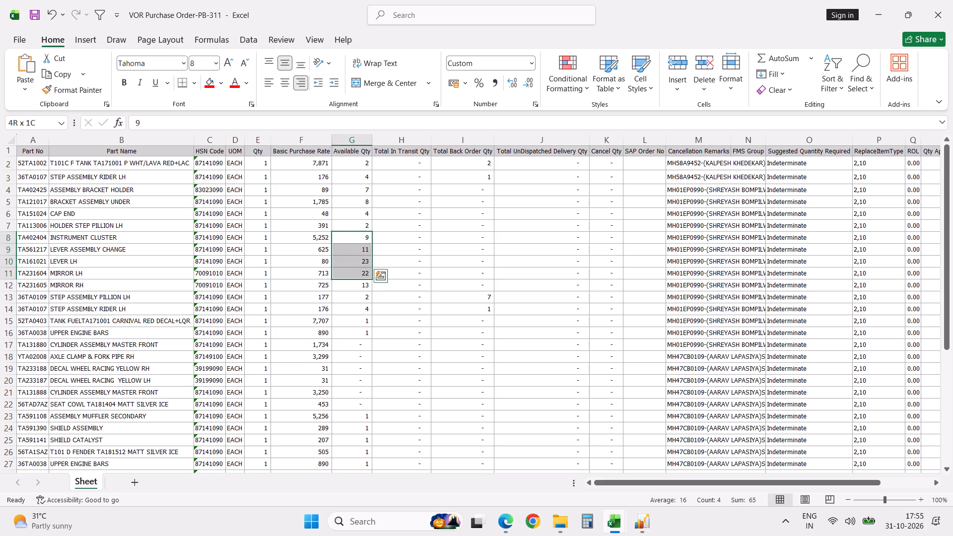
pyautogui.hotkey('shift', 'Down')
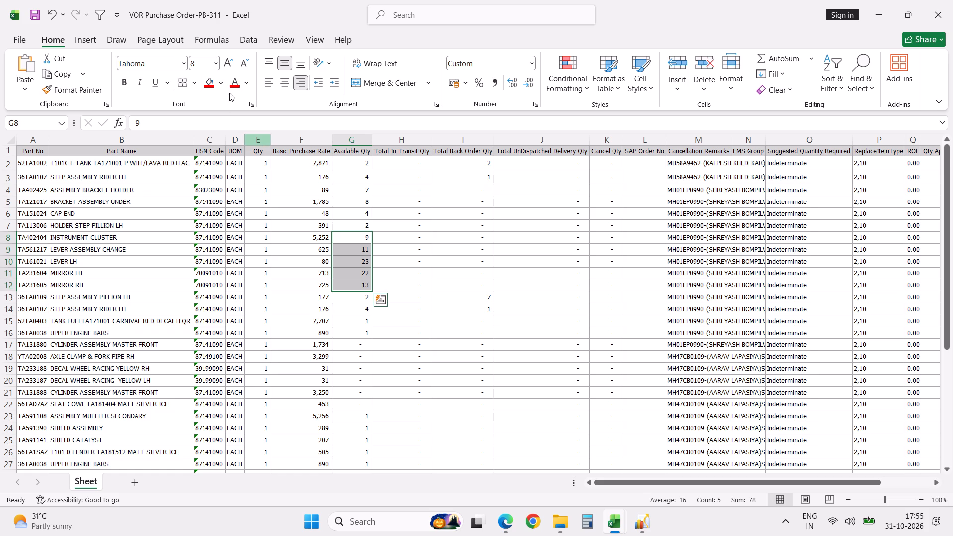
pyautogui.click(235, 87)
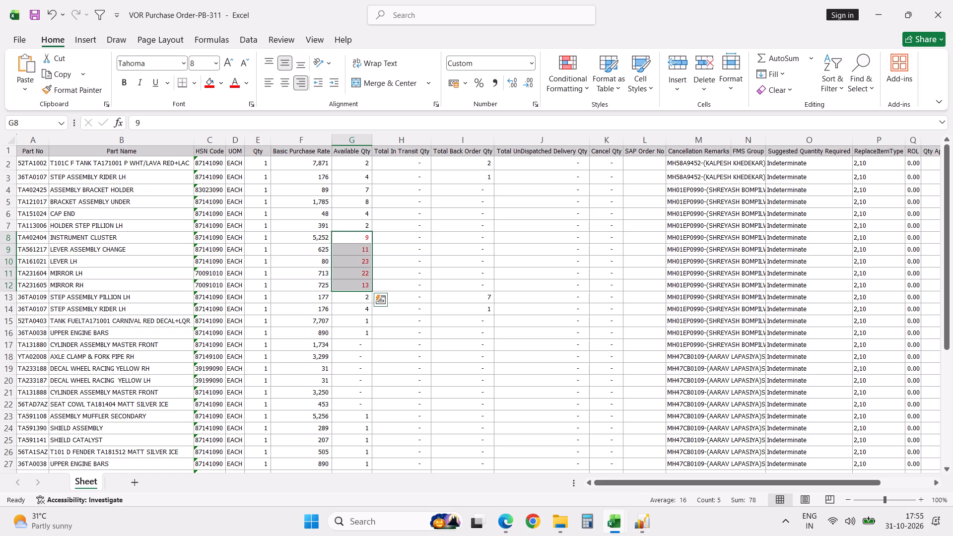
# Colour the Available Qty values in G4 and G5, for ASSEMBLY BRACKET HOLDER and BRACKET ASSEMBLY UNDER, red.
pyautogui.click(363, 202)
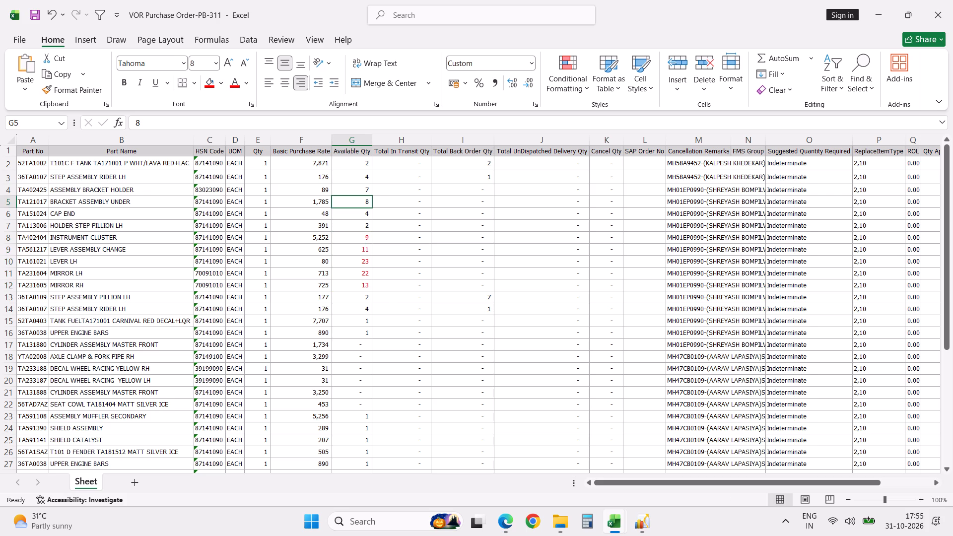
pyautogui.press('Up')
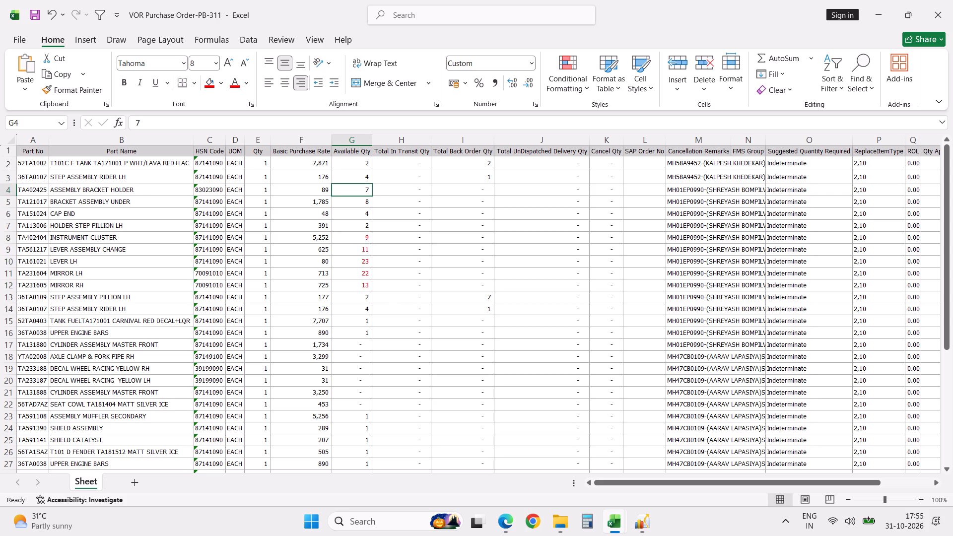
pyautogui.press('F4')
pyautogui.press('Down')
pyautogui.press('F4')
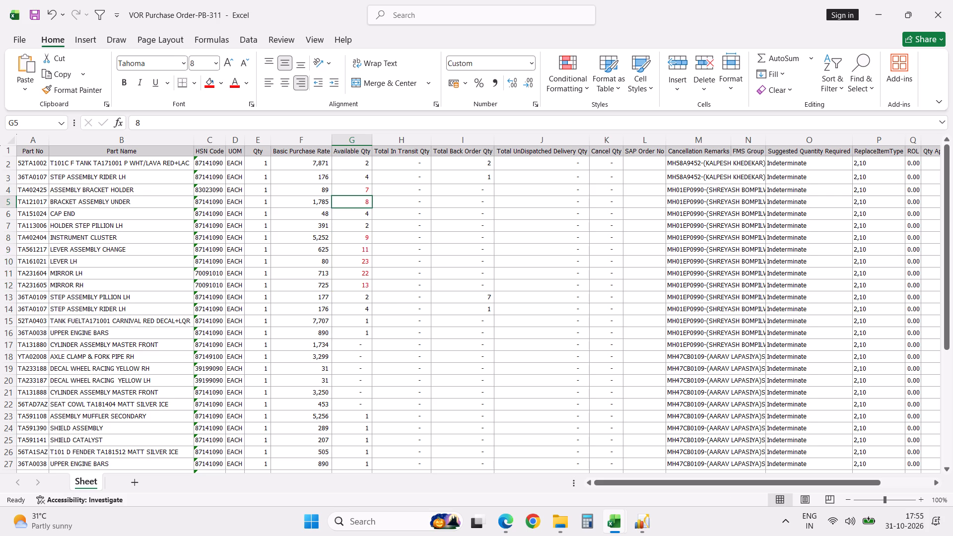
# Colour the Available Qty values in G40 and G34:G38, for ASSEMBLY PEDAL BRAKE and ASSEMBLY BRACKET HOLDER through LEVER ASSEMBLY CLUTCH, red.
pyautogui.press('Down')
pyautogui.press('Down')
pyautogui.press('Down')
pyautogui.press('Down')
pyautogui.press('Down')
pyautogui.press('Down')
pyautogui.press('Down')
pyautogui.press('Down')
pyautogui.press('Down')
pyautogui.press('Down')
pyautogui.press('Down')
pyautogui.press('Down')
pyautogui.press('Down')
pyautogui.press('Down')
pyautogui.press('Down')
pyautogui.press('Down')
pyautogui.press('Down')
pyautogui.press('Down')
pyautogui.press('Down')
pyautogui.press('Down')
pyautogui.press('Down')
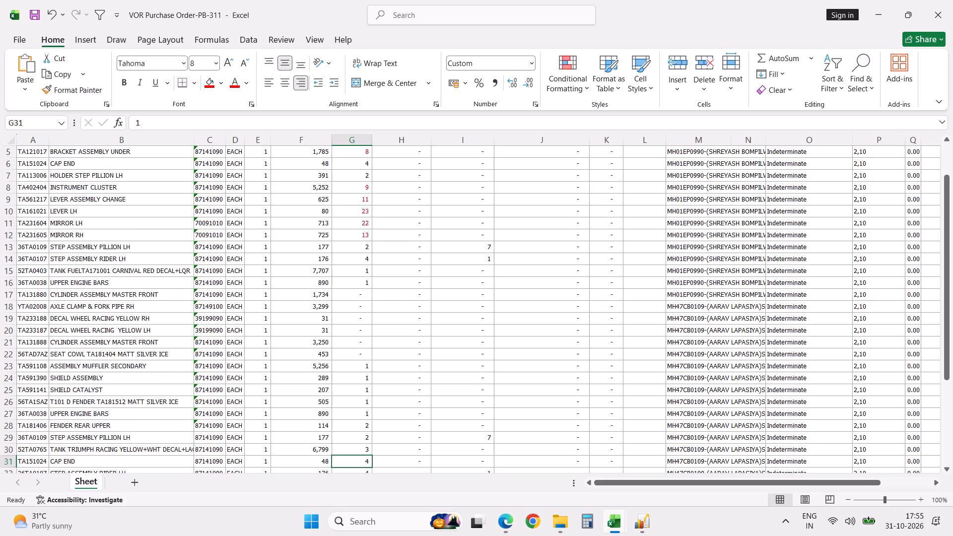
pyautogui.press('Down')
pyautogui.press('Down')
pyautogui.press('Down')
pyautogui.press('Down')
pyautogui.press('Down')
pyautogui.press('Down')
pyautogui.press('Down')
pyautogui.press('Down')
pyautogui.press('Down')
pyautogui.press('Down')
pyautogui.press('Down')
pyautogui.press('Up')
pyautogui.press('Up')
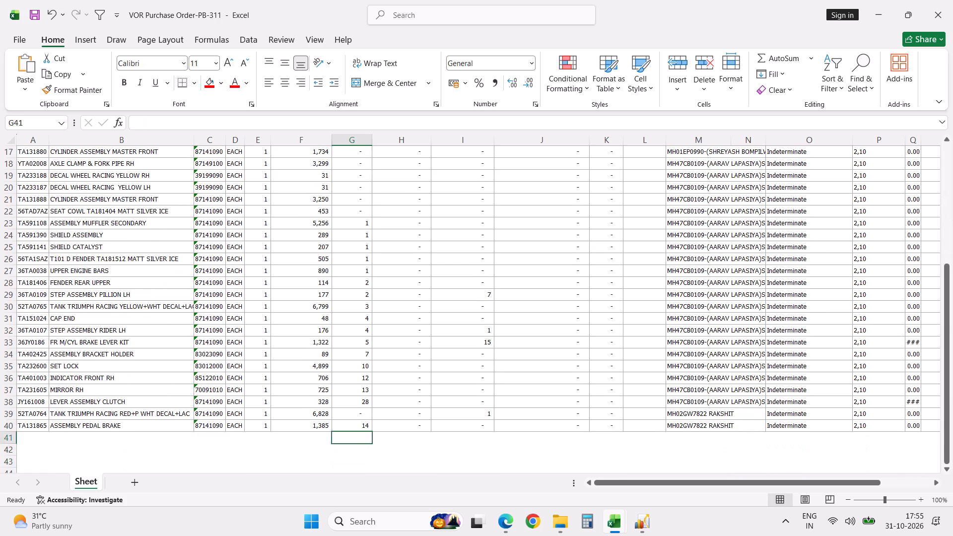
pyautogui.press('Up')
pyautogui.press('F4')
pyautogui.press('Up')
pyautogui.press('Up')
pyautogui.press('F4')
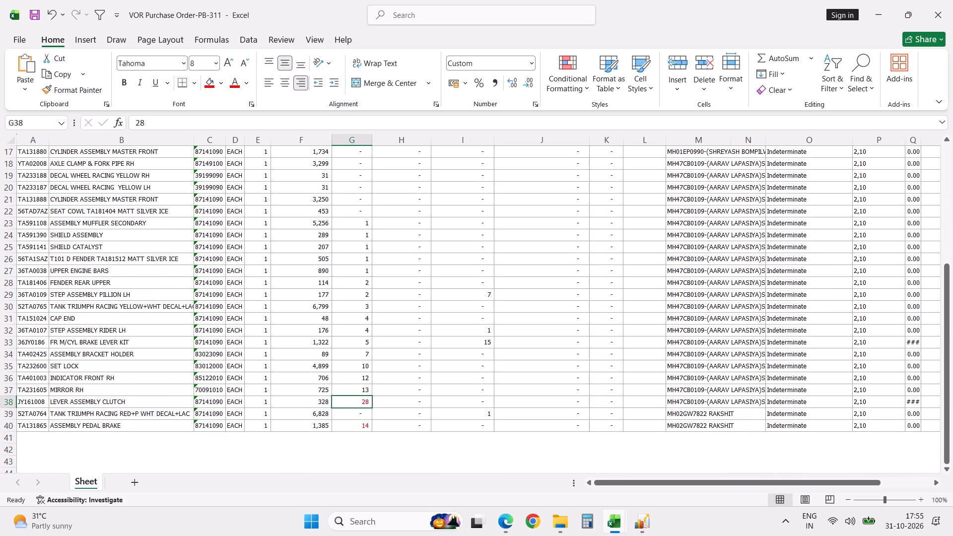
pyautogui.press('Up')
pyautogui.press('F4')
pyautogui.press('Up')
pyautogui.press('F4')
pyautogui.press('Up')
pyautogui.press('F4')
pyautogui.press('Up')
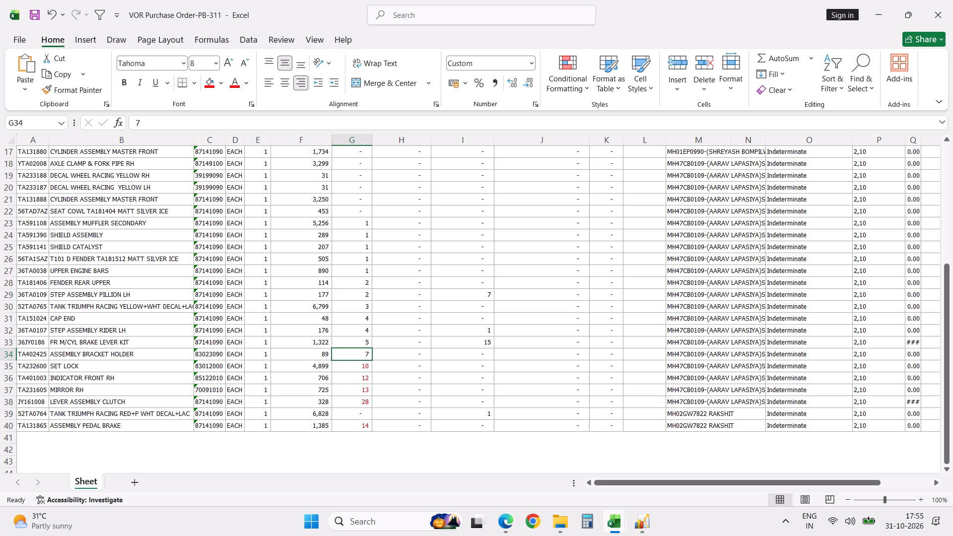
pyautogui.press('F4')
pyautogui.press('Up')
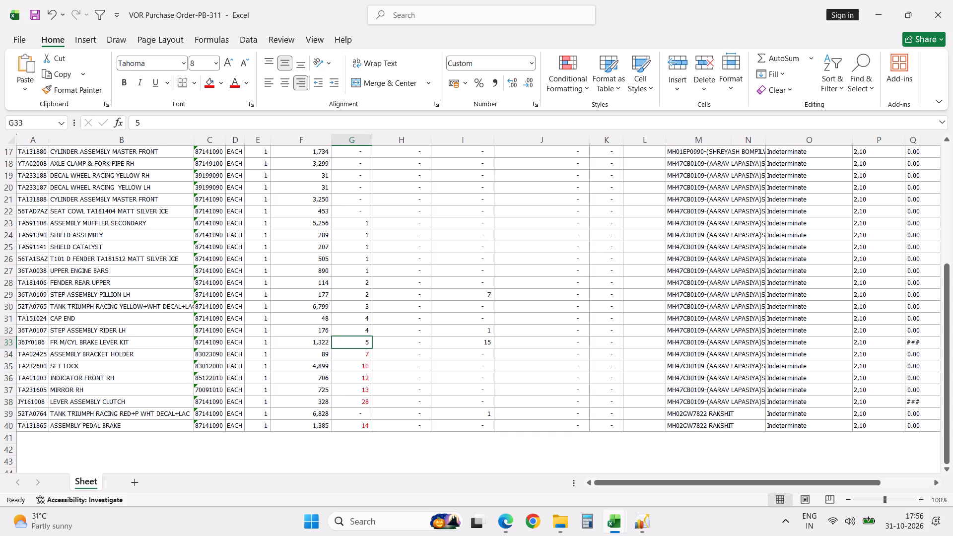
# Add filters to the header row and filter the Available Qty column by red font colour.
pyautogui.scroll(8, 363, 202)
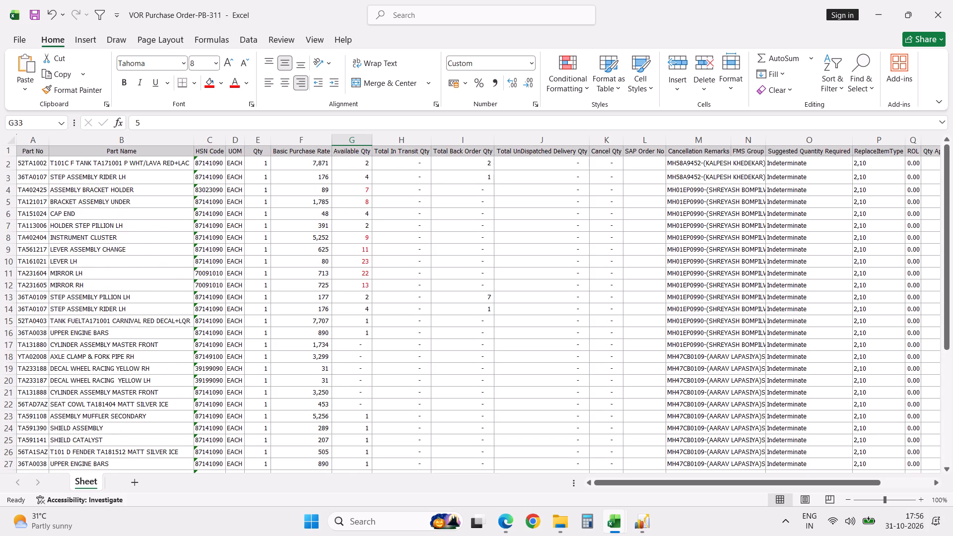
pyautogui.scroll(1, 363, 202)
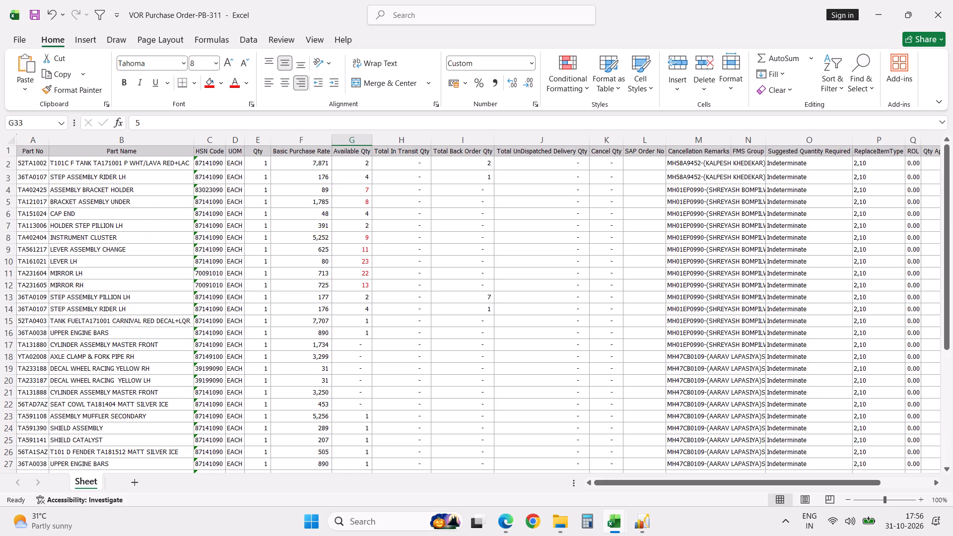
pyautogui.click(32, 155)
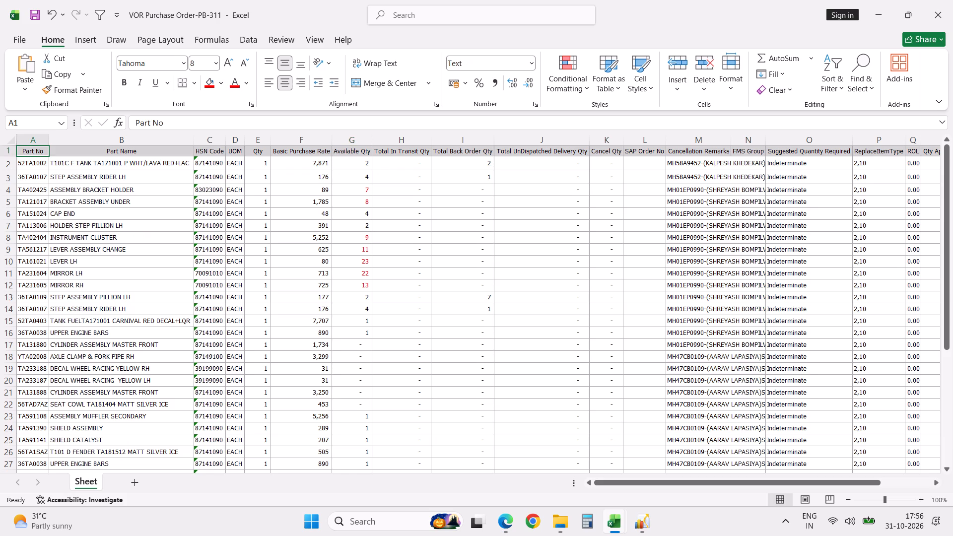
pyautogui.hotkey('alt', 'd')
pyautogui.write('ff')
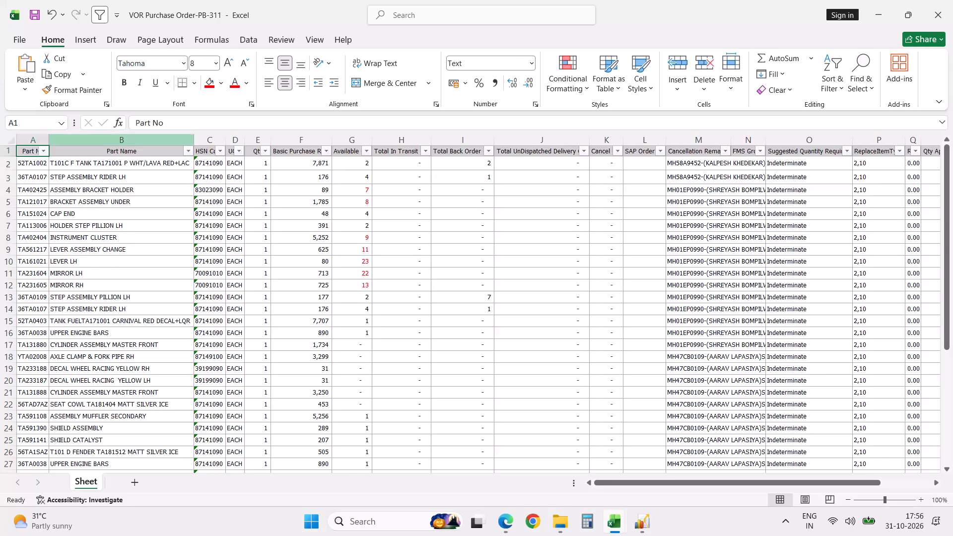
pyautogui.click(367, 153)
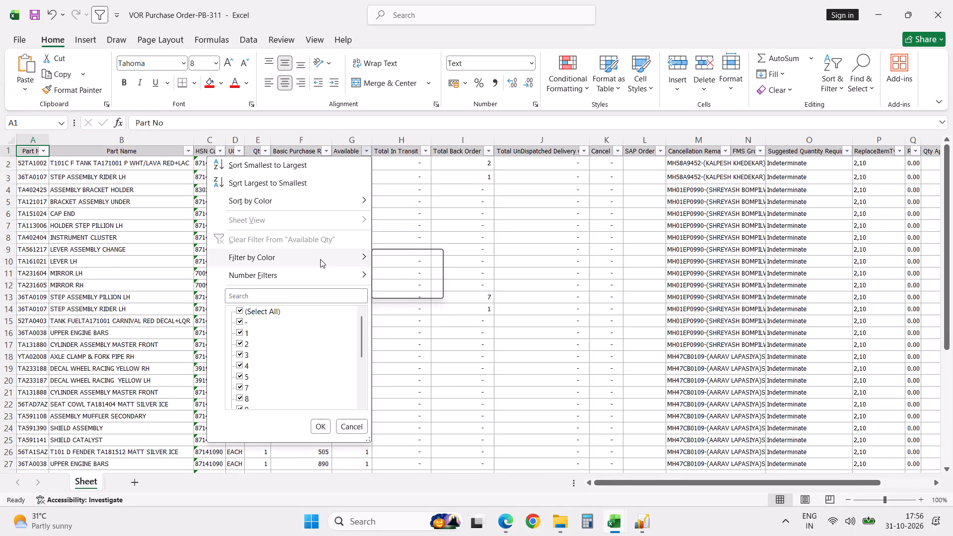
pyautogui.click(424, 290)
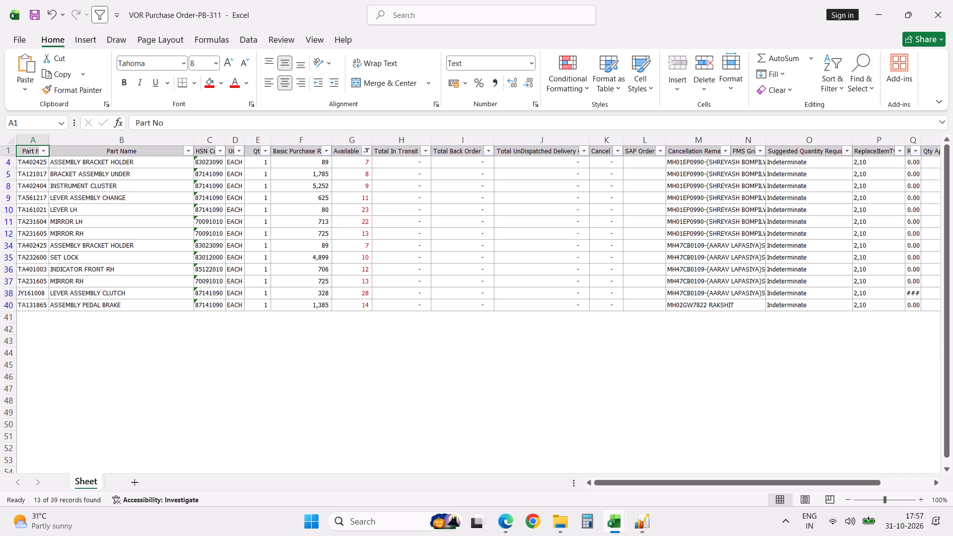
# Delete all the filtered rows with red Available Qty values, from row 4 down to row 40.
pyautogui.click(16, 163)
pyautogui.hotkey('shift', 'Down')
pyautogui.hotkey('shift', 'Down')
pyautogui.hotkey('shift', 'Down')
pyautogui.hotkey('shift', 'Down')
pyautogui.hotkey('shift', 'Down')
pyautogui.hotkey('shift', 'Down')
pyautogui.hotkey('shift', 'Down')
pyautogui.hotkey('shift', 'Down')
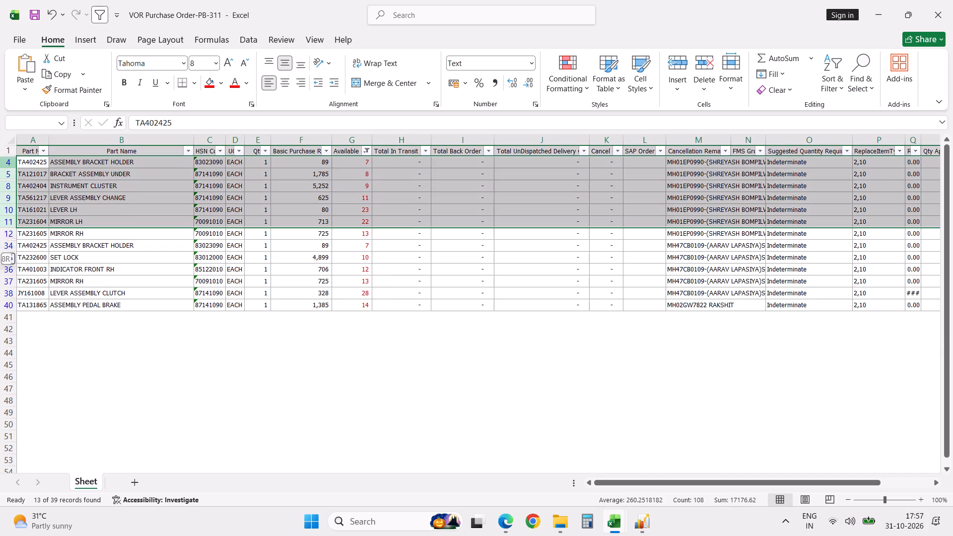
pyautogui.hotkey('shift', 'Down')
pyautogui.hotkey('shift', 'Down')
pyautogui.hotkey('shift', 'Down')
pyautogui.hotkey('shift', 'Down')
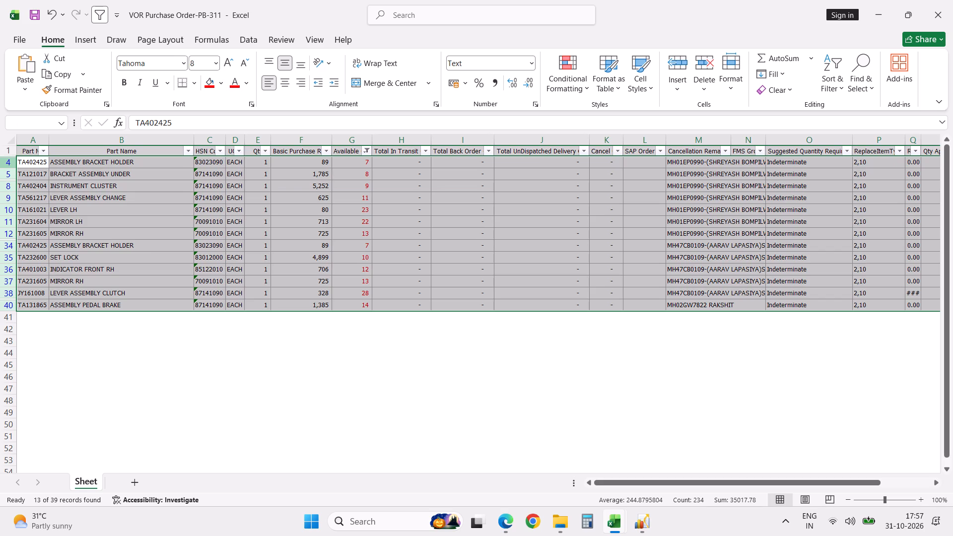
pyautogui.hotkey('ctrl', '-')
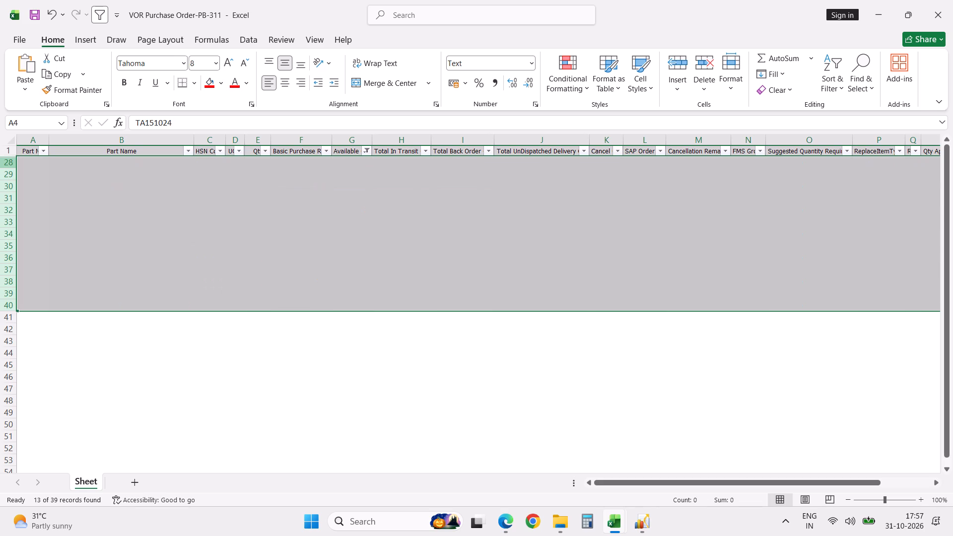
# Reset the Available Qty filter to select all values so every remaining part line is shown.
pyautogui.click(327, 228)
pyautogui.click(369, 151)
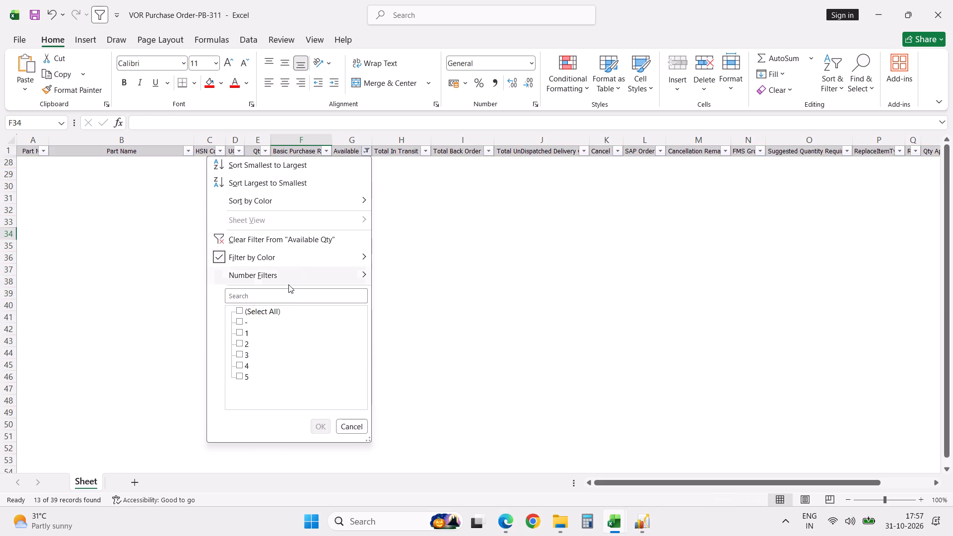
pyautogui.click(270, 313)
pyautogui.click(325, 430)
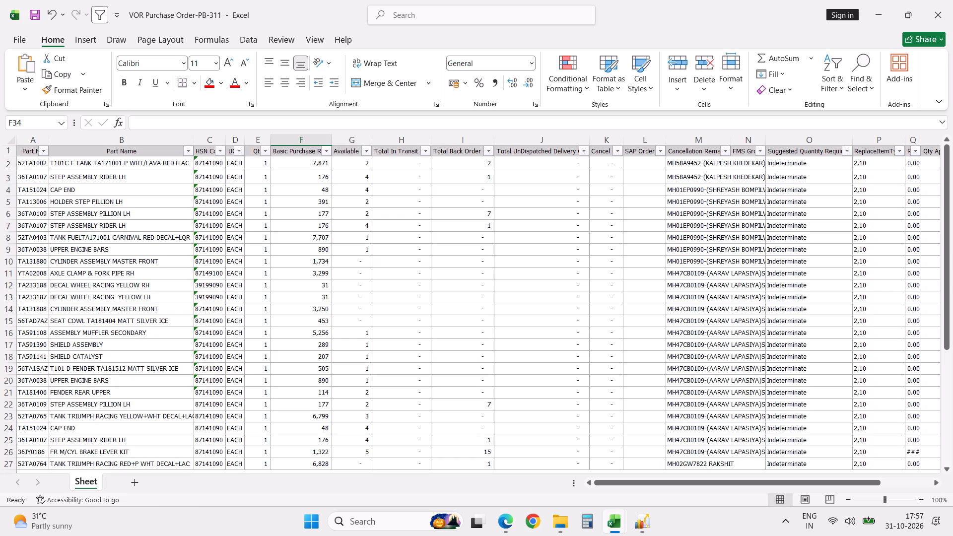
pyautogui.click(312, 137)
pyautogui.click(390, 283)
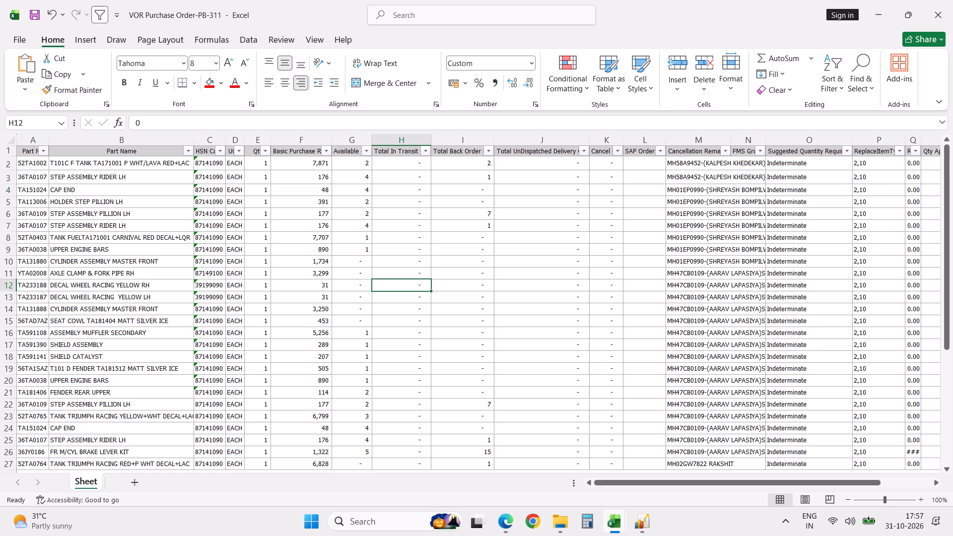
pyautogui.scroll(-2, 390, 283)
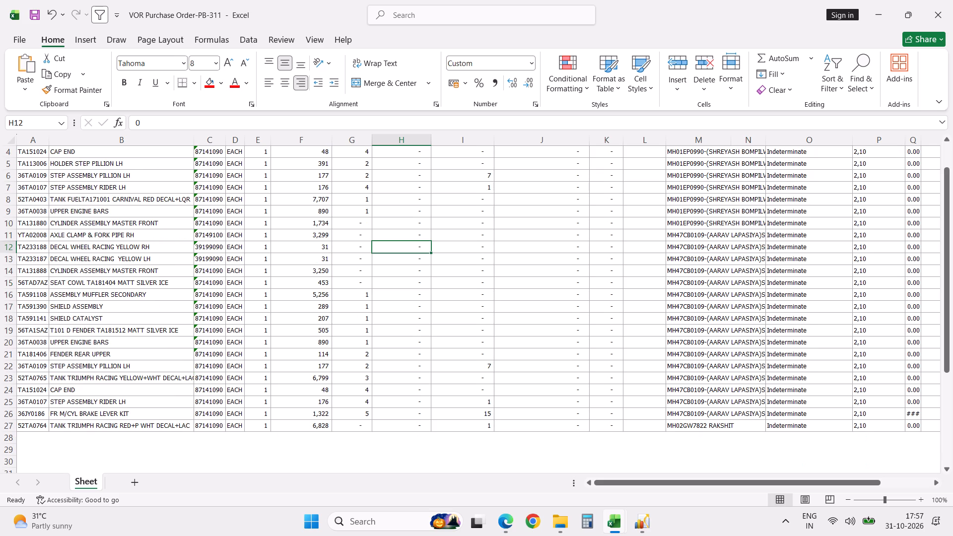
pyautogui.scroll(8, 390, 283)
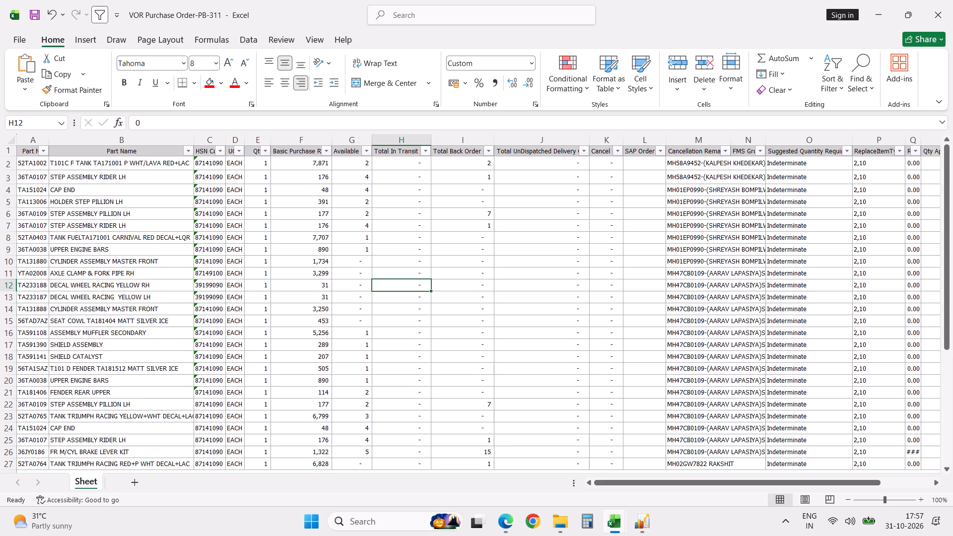
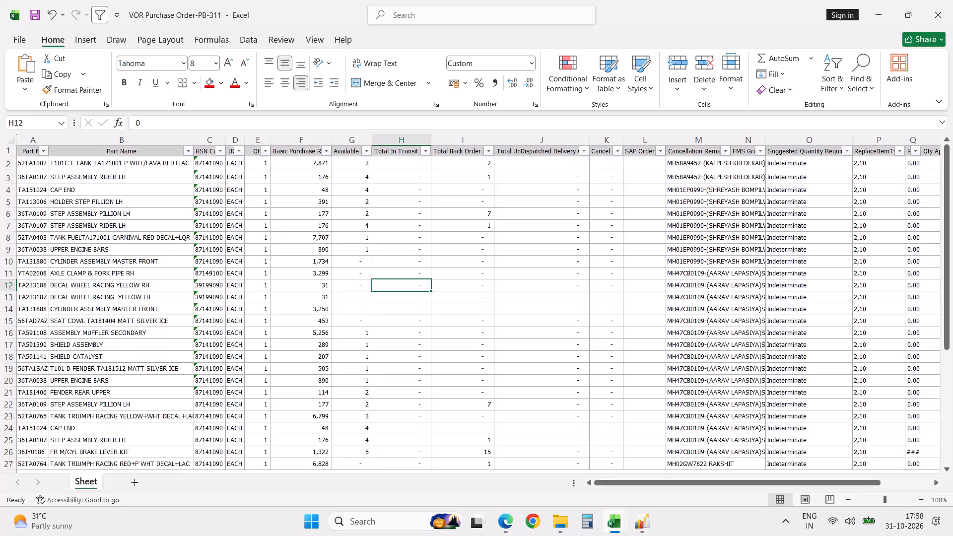
# Switch to Excellon, close the open VOR Purchase Order-PB document and reload the list of open VOR purchase orders.
pyautogui.click(540, 141)
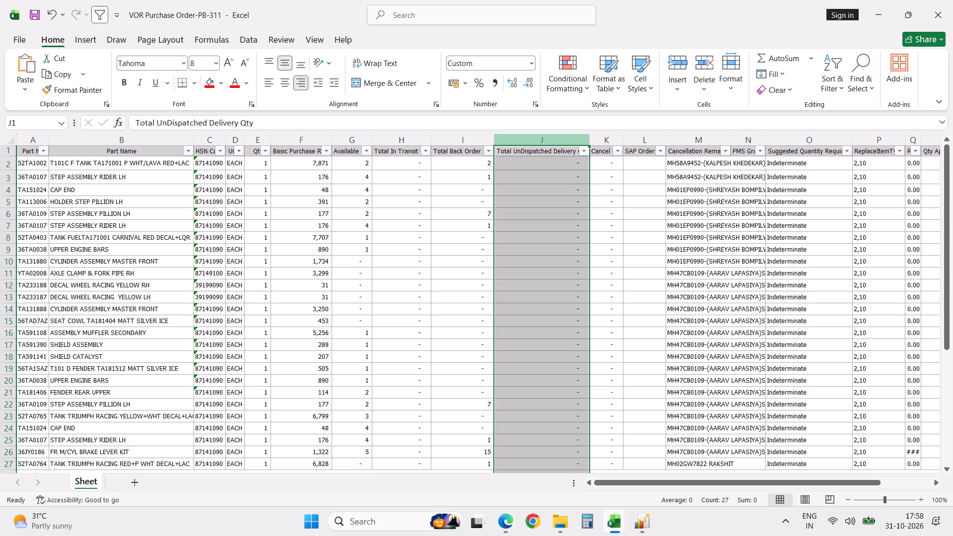
pyautogui.click(647, 528)
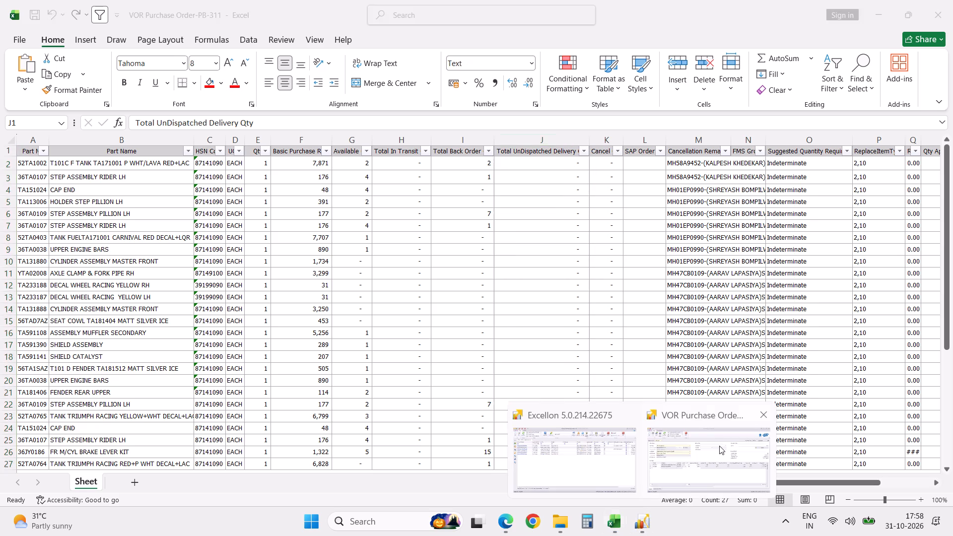
pyautogui.click(719, 446)
pyautogui.click(307, 59)
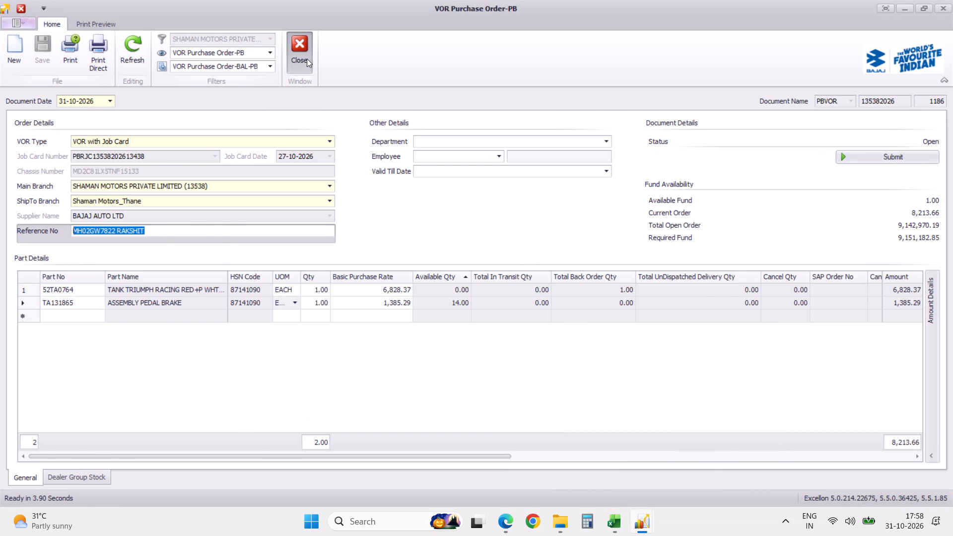
pyautogui.click(643, 517)
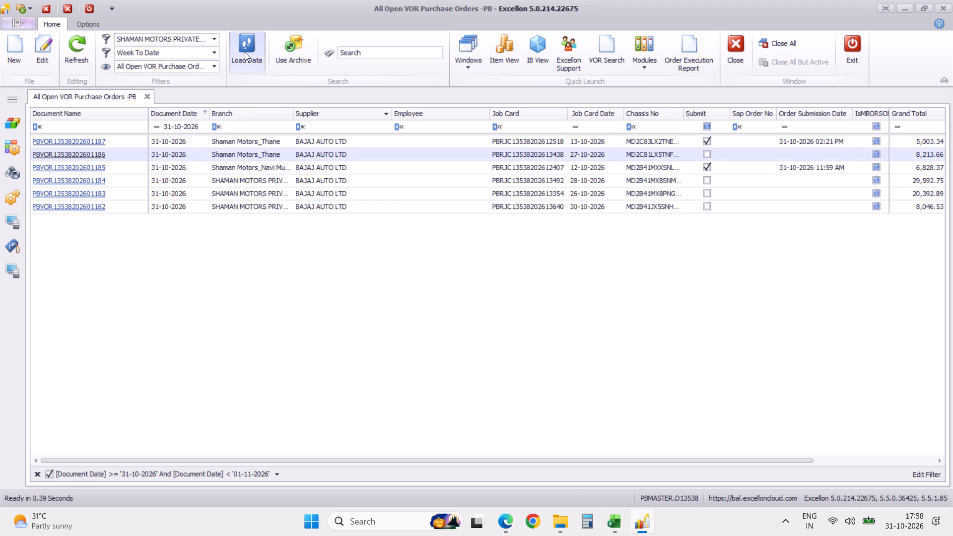
pyautogui.click(245, 52)
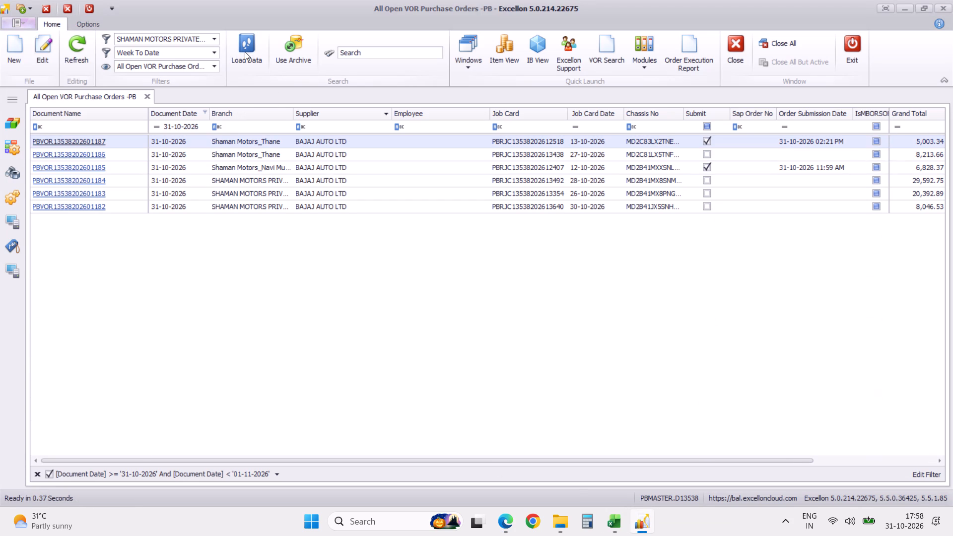
pyautogui.hotkey('alt', 'Tab')
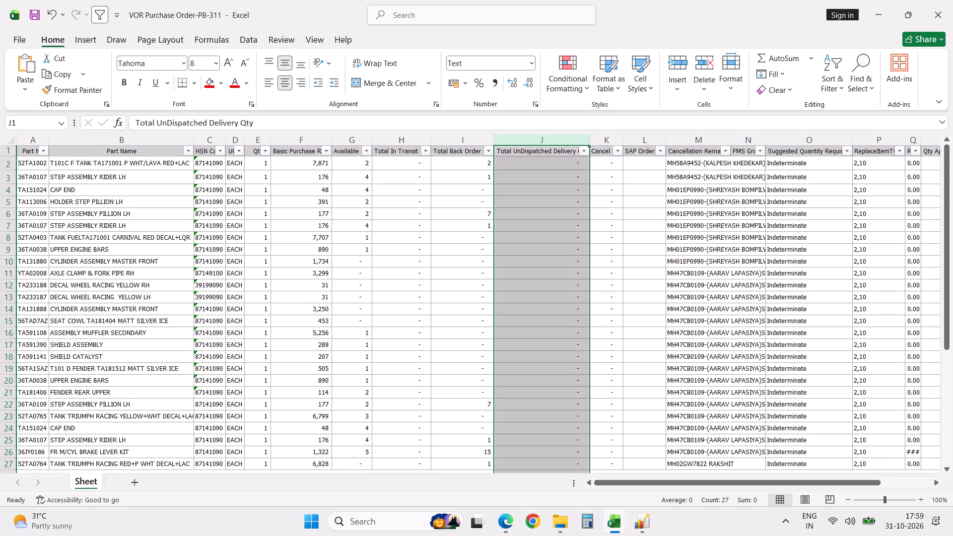
pyautogui.rightClick(91, 481)
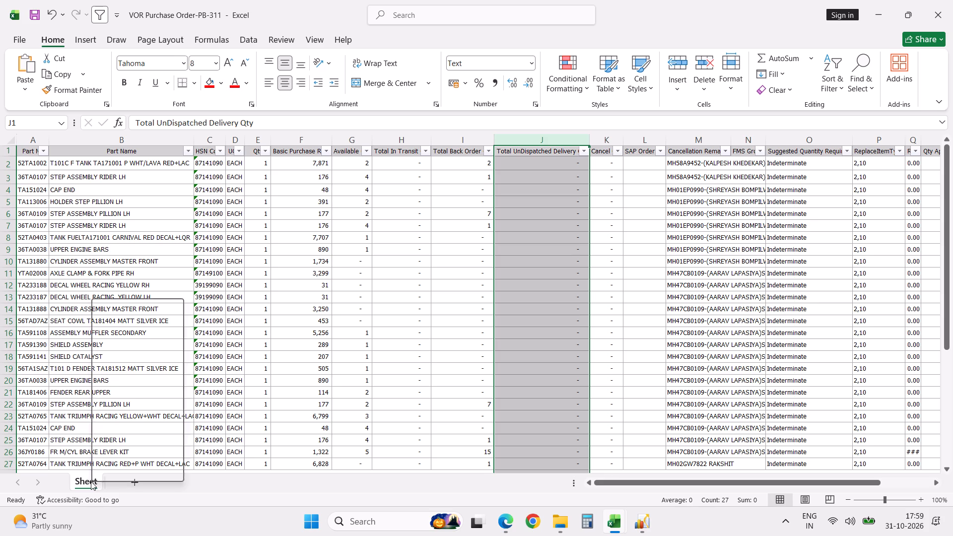
pyautogui.click(153, 366)
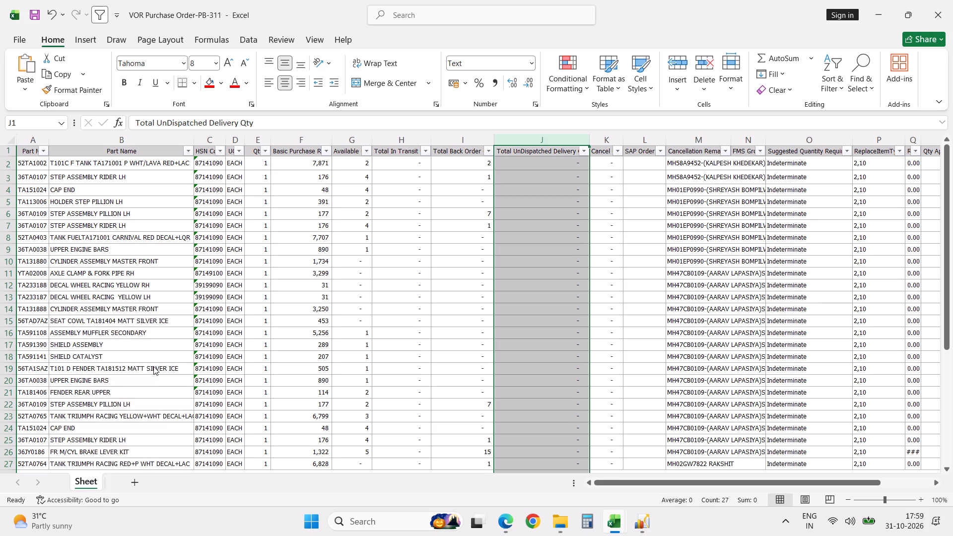
pyautogui.click(96, 468)
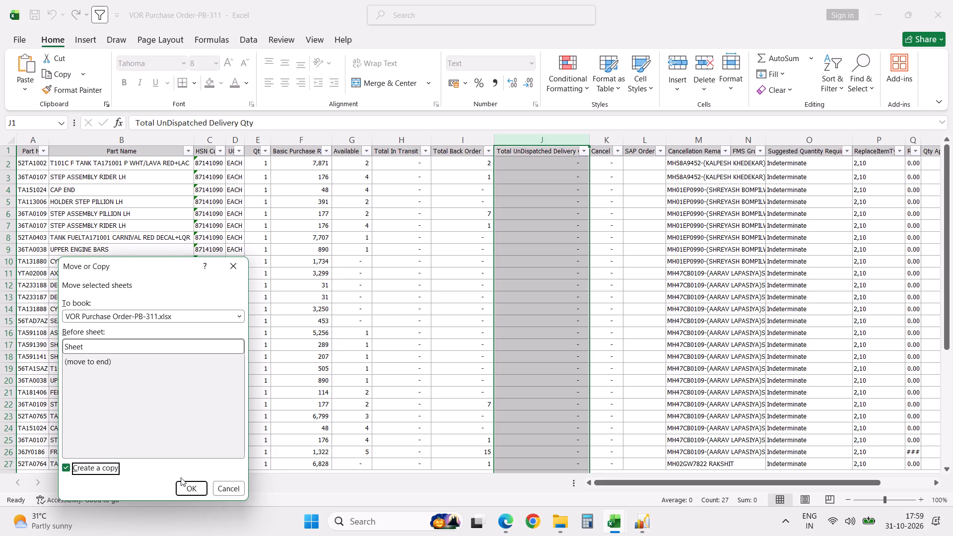
pyautogui.click(190, 485)
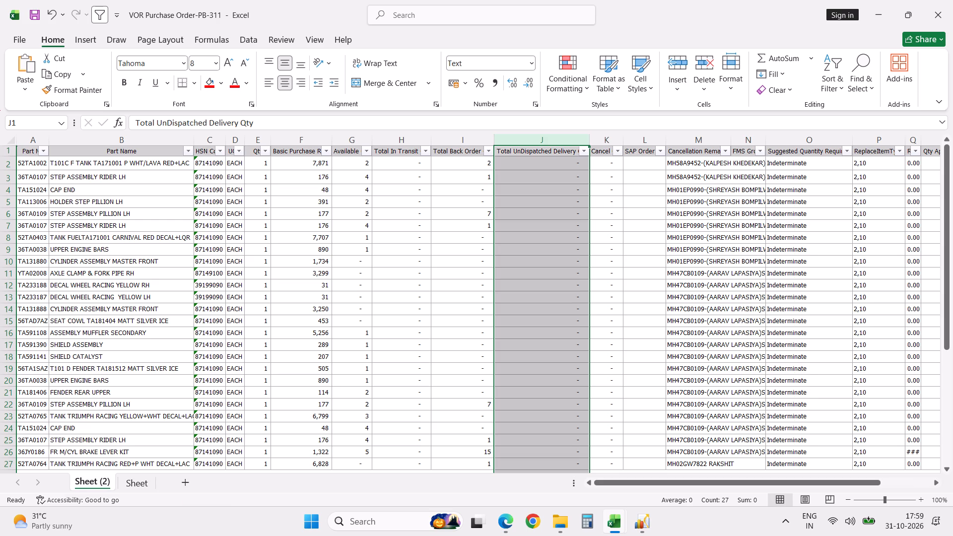
# In the copied sheet, delete columns J to S, from Total UnDispatched Delivery Qty through Qty Approved By Supplier, keeping Amount.
pyautogui.click(525, 140)
pyautogui.hotkey('shift', 'Right')
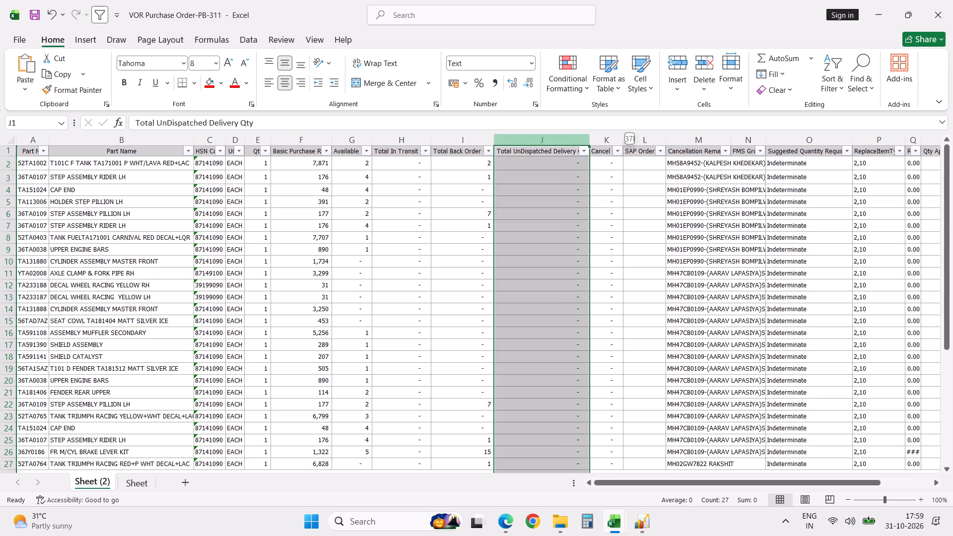
pyautogui.hotkey('shift', 'Right')
pyautogui.hotkey('shift', 'Right')
pyautogui.hotkey('shift', 'Right')
pyautogui.hotkey('shift', 'Right')
pyautogui.hotkey('shift', 'Right')
pyautogui.hotkey('shift', 'Right')
pyautogui.hotkey('shift', 'Right')
pyautogui.hotkey('shift', 'Right')
pyautogui.hotkey('shift', 'Right')
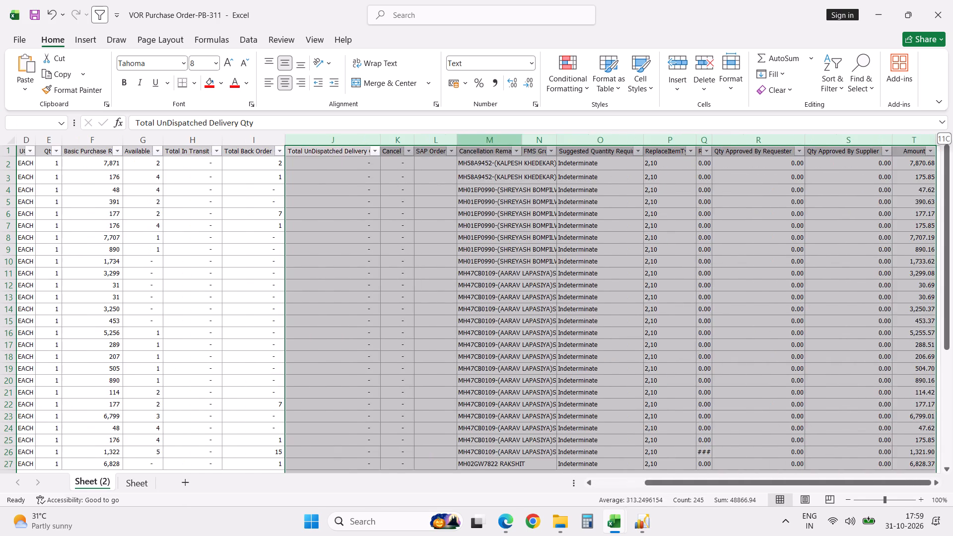
pyautogui.hotkey('shift', 'Right')
pyautogui.hotkey('shift', 'Right')
pyautogui.hotkey('shift', 'Right')
pyautogui.hotkey('shift', 'Left')
pyautogui.hotkey('shift', 'Left')
pyautogui.hotkey('shift', 'Left')
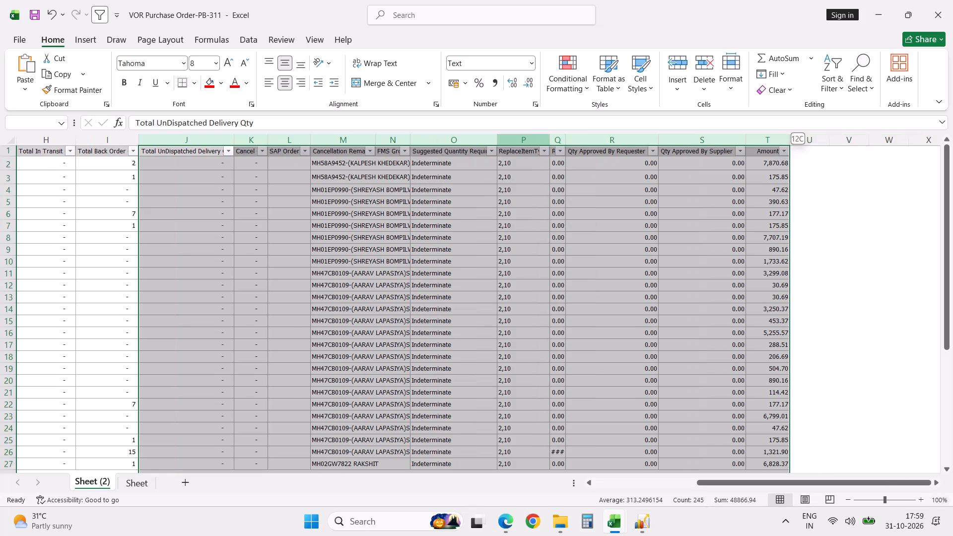
pyautogui.hotkey('shift', 'Left')
pyautogui.hotkey('ctrl', '-')
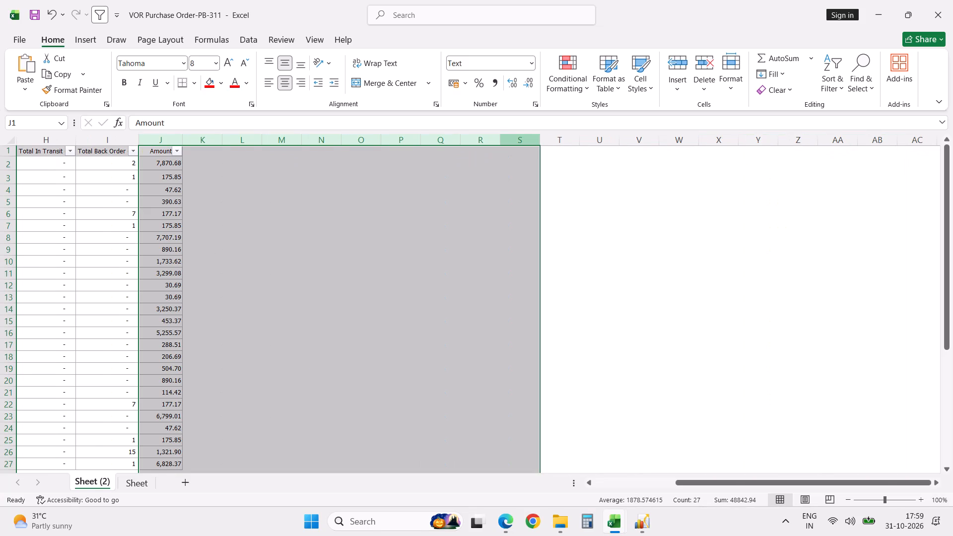
# Format the whole Amount column with the comma number style and no decimal places.
pyautogui.press('Left')
pyautogui.press('Left')
pyautogui.press('Left')
pyautogui.press('Left')
pyautogui.press('Left')
pyautogui.press('Left')
pyautogui.press('Left')
pyautogui.press('Left')
pyautogui.press('Left')
pyautogui.press('Left')
pyautogui.press('Left')
pyautogui.press('Left')
pyautogui.press('Left')
pyautogui.press('Left')
pyautogui.press('Left')
pyautogui.press('Left')
pyautogui.press('Left')
pyautogui.press('Left')
pyautogui.press('Left')
pyautogui.press('Left')
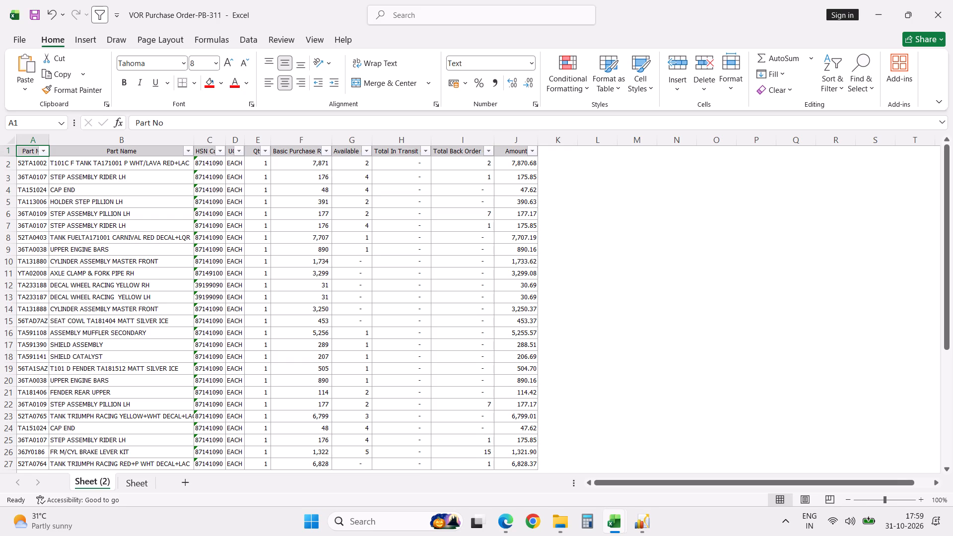
pyautogui.click(519, 150)
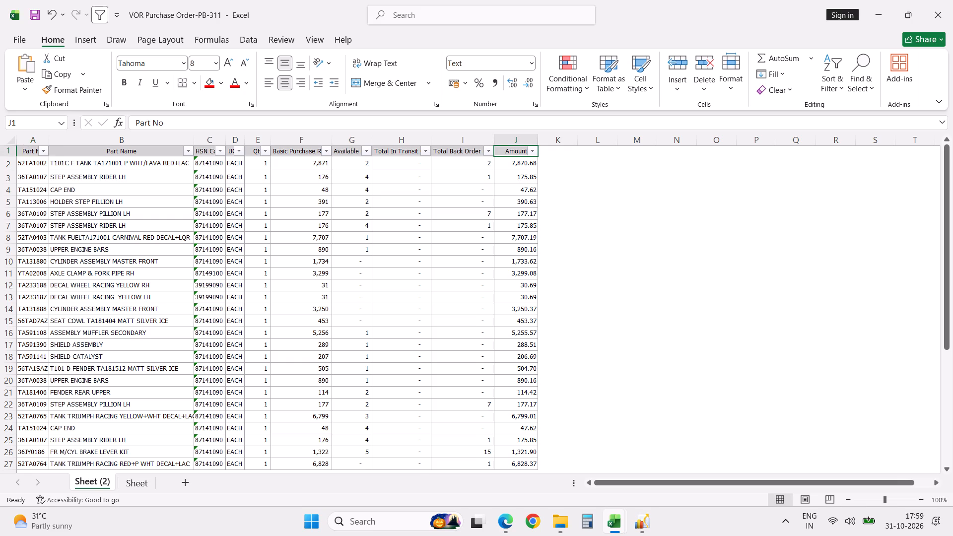
pyautogui.hotkey('ctrl', 'shift', 'Down')
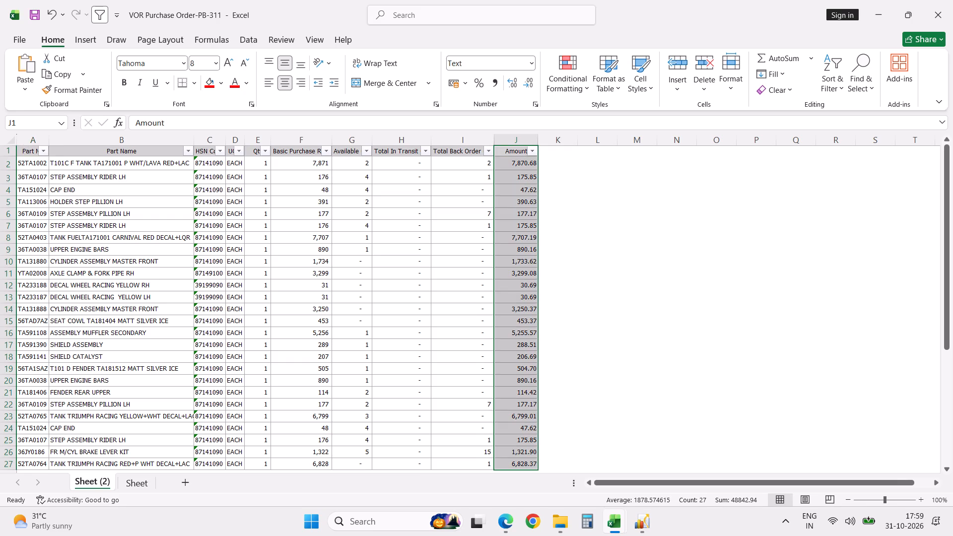
pyautogui.click(498, 86)
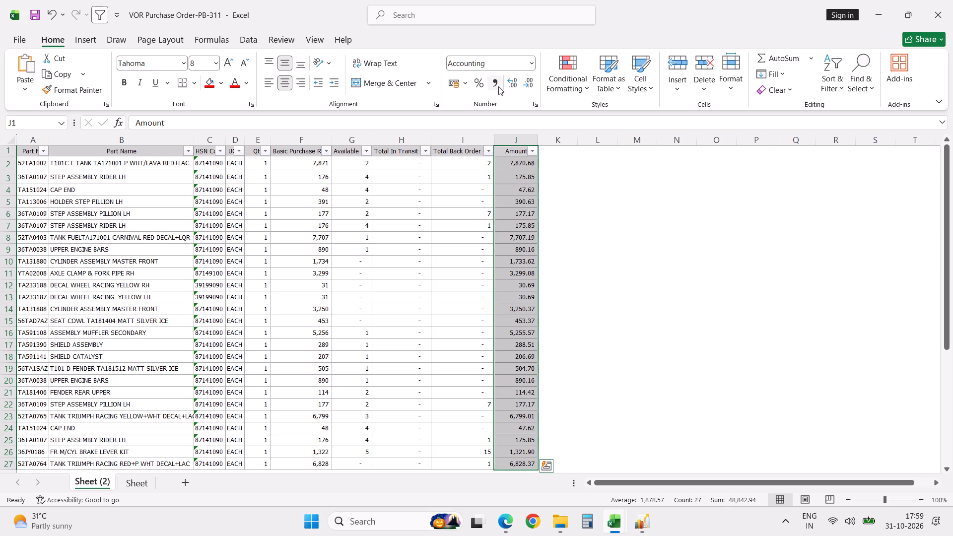
pyautogui.tripleClick(530, 87)
pyautogui.click(602, 301)
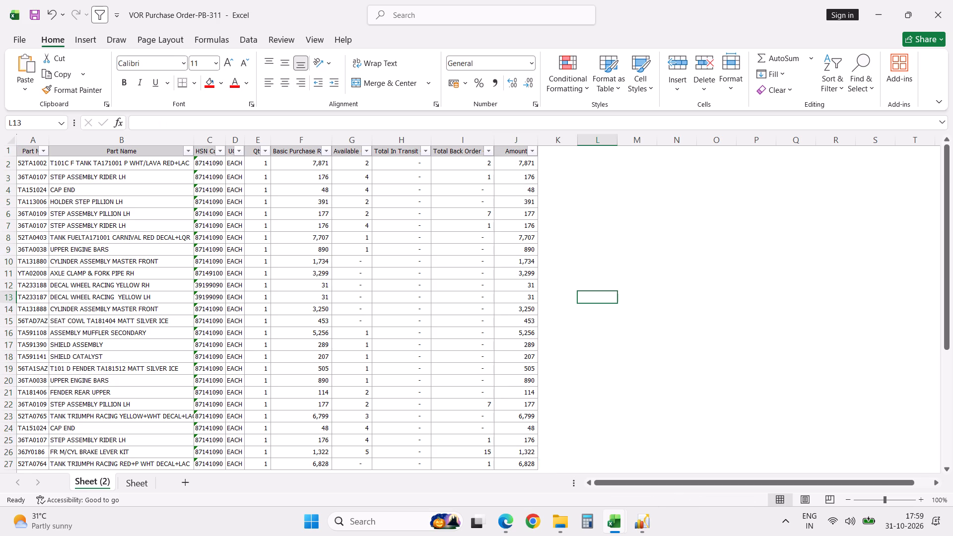
# Sort the part lines by Amount cell values from largest to smallest.
pyautogui.click(516, 152)
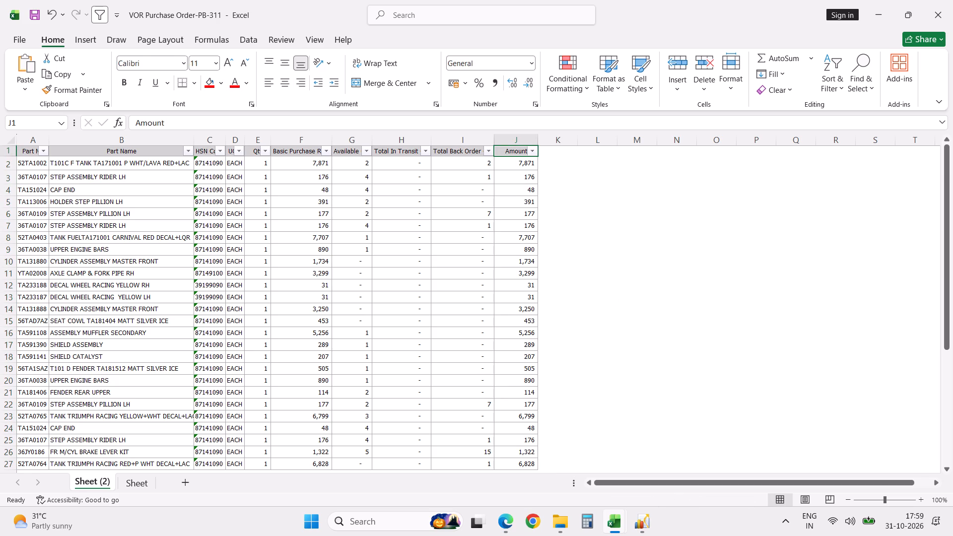
pyautogui.hotkey('alt', 'd')
pyautogui.press('s')
pyautogui.click(410, 217)
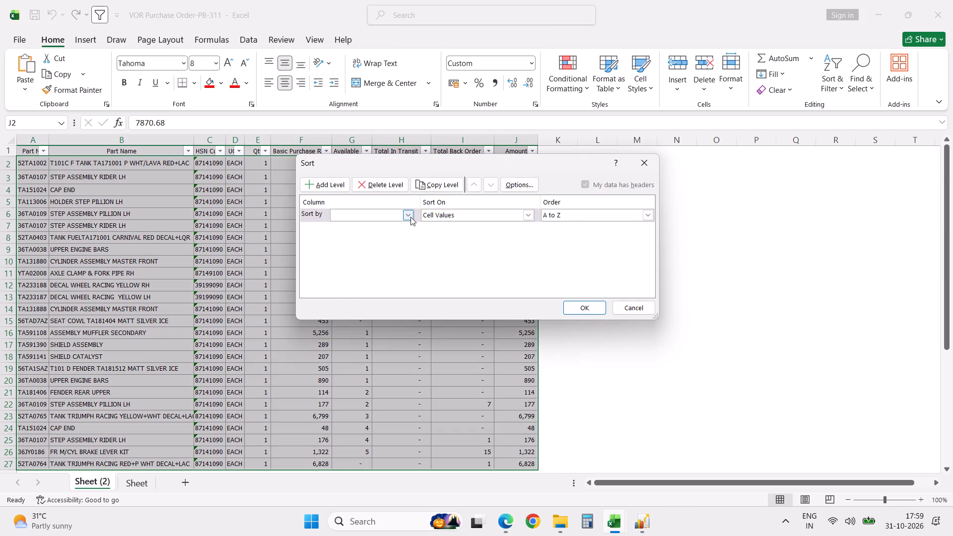
pyautogui.click(380, 303)
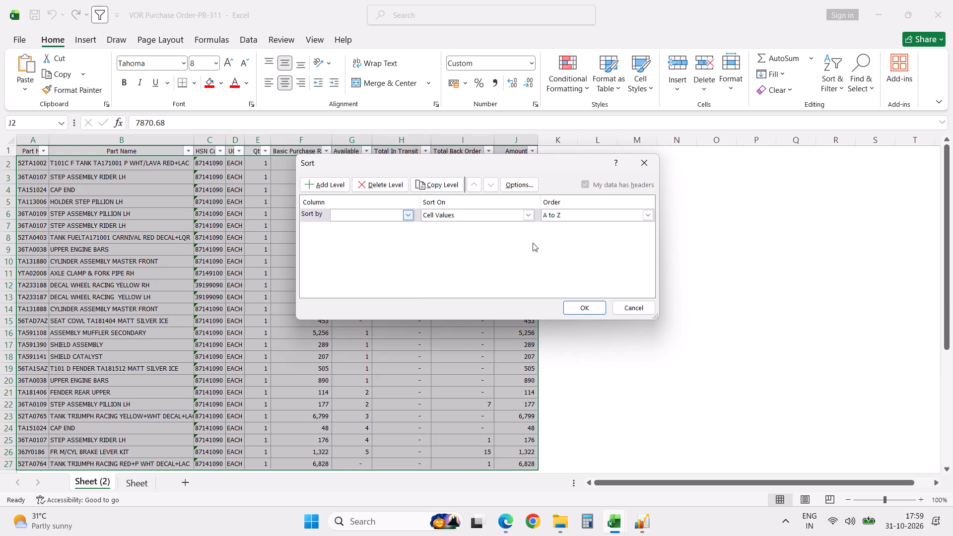
pyautogui.click(568, 219)
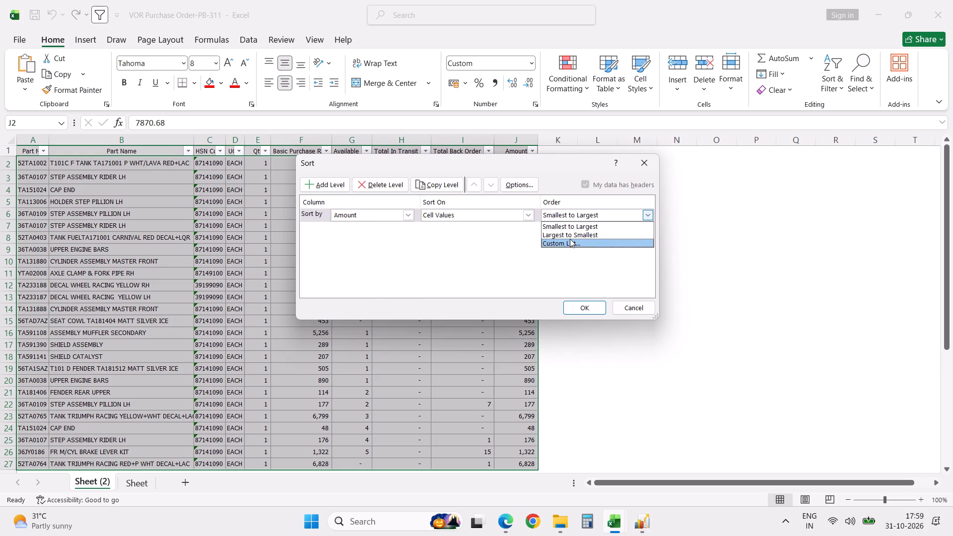
pyautogui.click(570, 235)
pyautogui.click(586, 312)
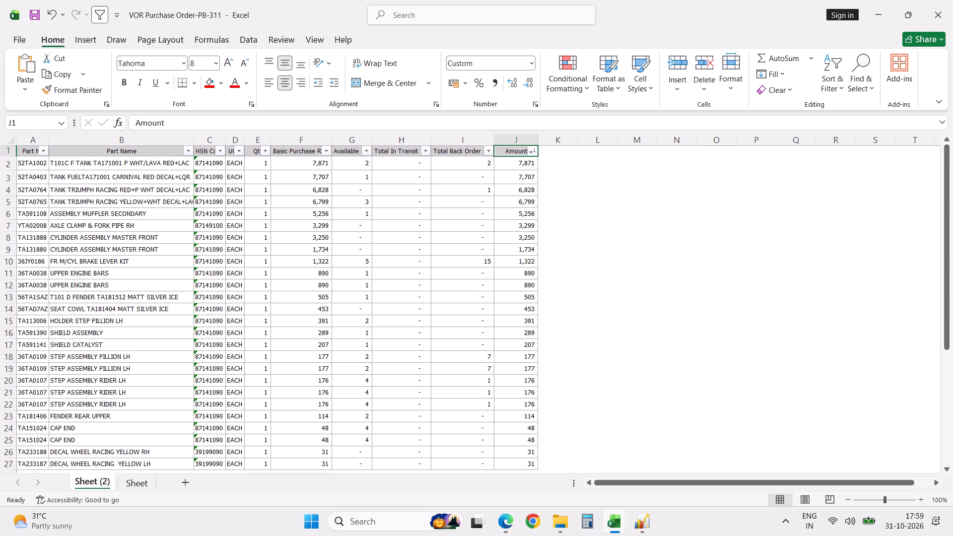
# Check the combined total of the highest Amount values, extending the range from J2 down to J10.
pyautogui.click(523, 165)
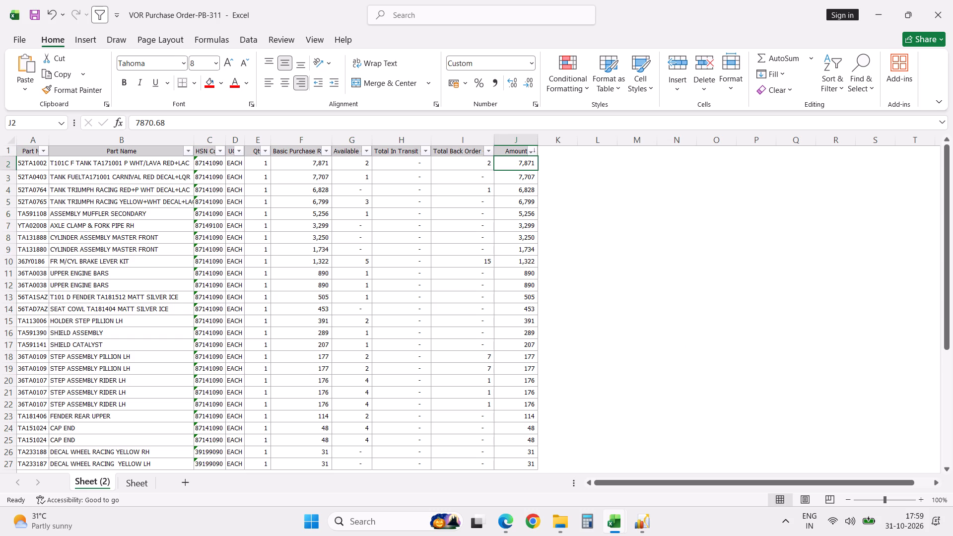
pyautogui.hotkey('shift', 'Down')
pyautogui.hotkey('shift', 'Down')
pyautogui.hotkey('shift', 'Down')
pyautogui.hotkey('shift', 'Down')
pyautogui.hotkey('shift', 'Down')
pyautogui.hotkey('shift', 'Down')
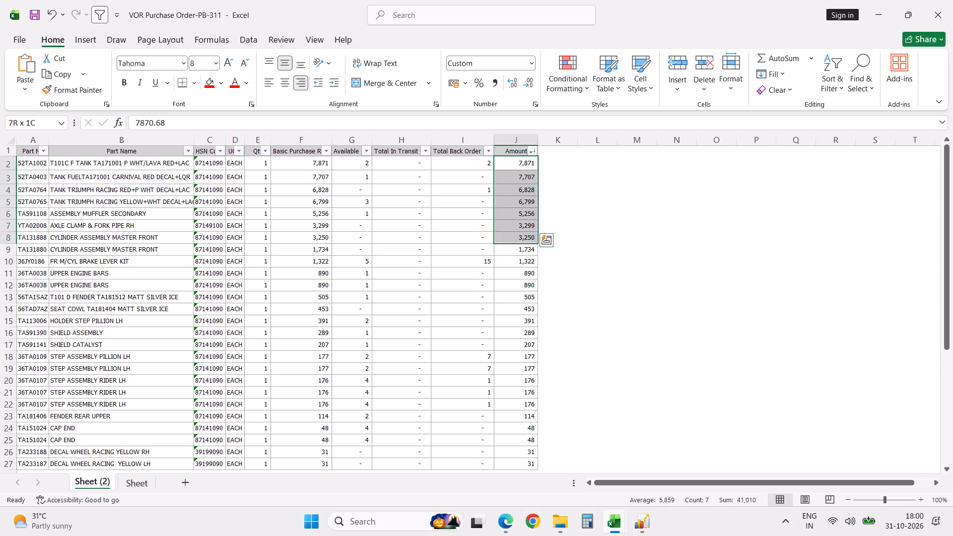
pyautogui.hotkey('shift', 'Down')
pyautogui.hotkey('shift', 'Down')
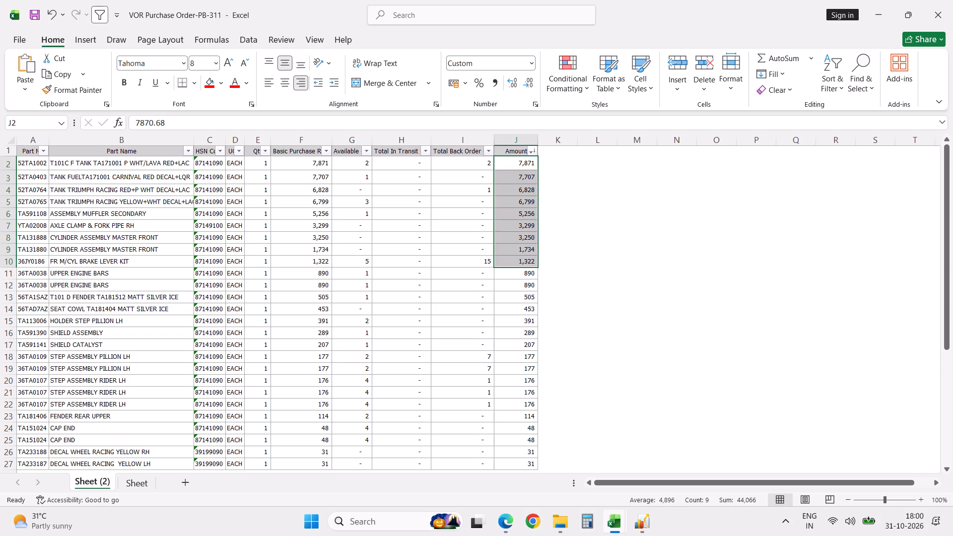
pyautogui.press('Down')
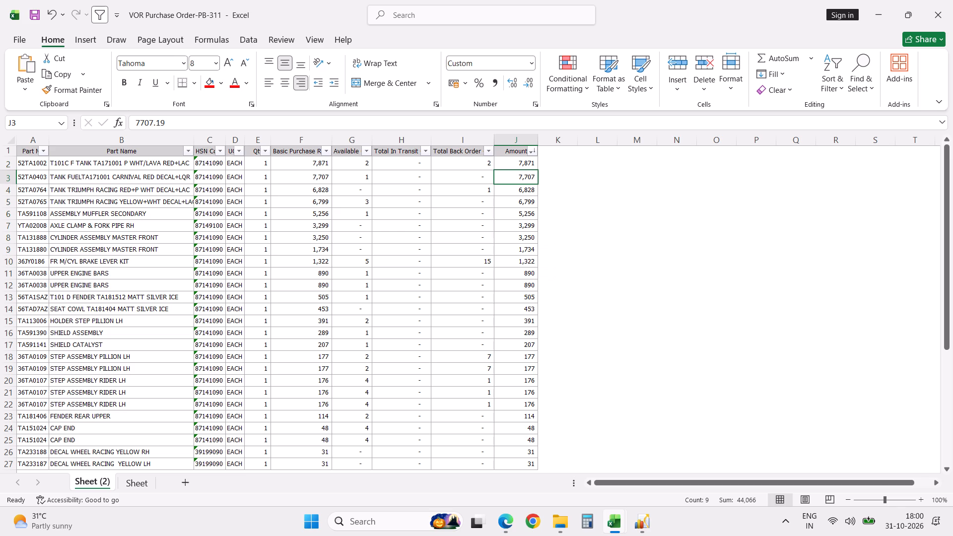
# Add a "Remark" column heading in K1, beside Amount.
pyautogui.click(555, 152)
pyautogui.write('Re')
pyautogui.write('mak')
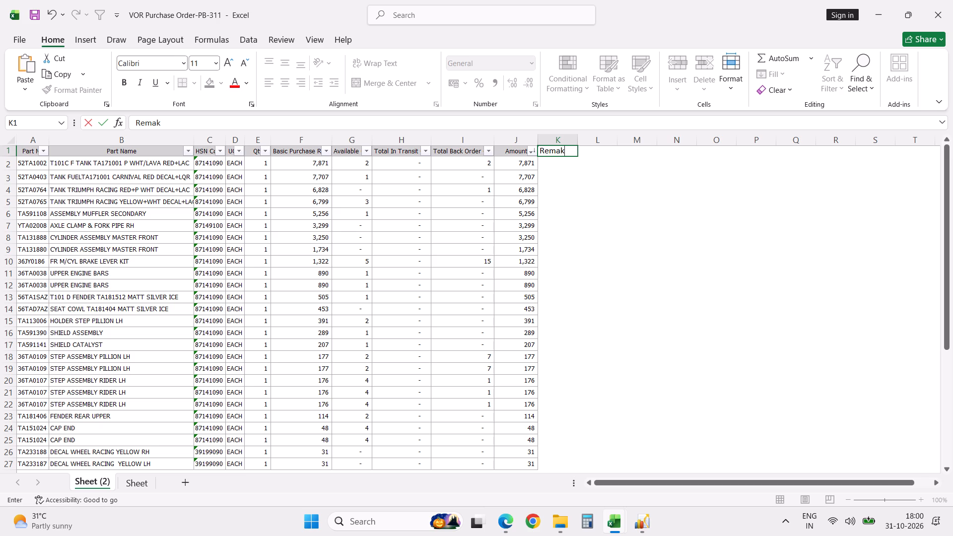
pyautogui.press('BackSpace')
pyautogui.write('rk')
pyautogui.press('Return')
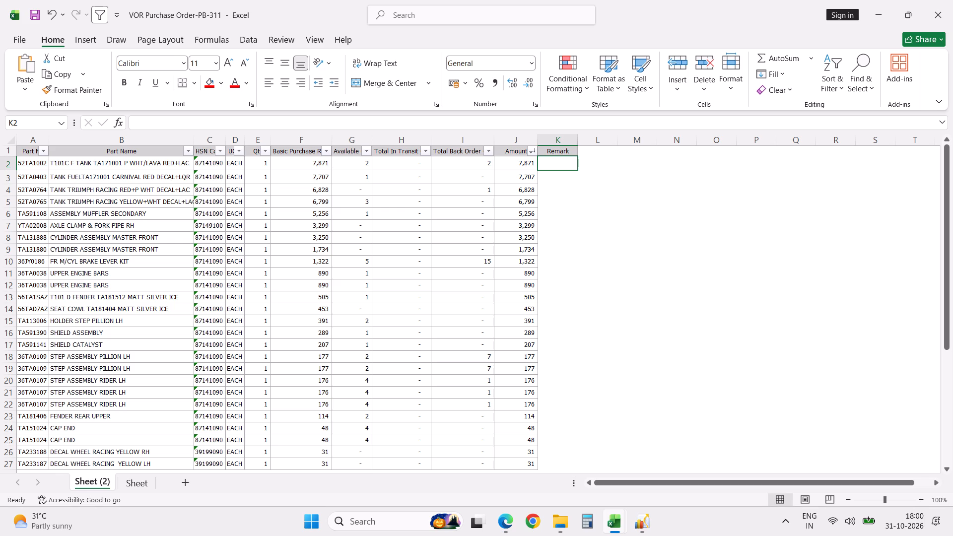
# Enter the remark "Reserved or allocated to other vehicles" in K2 for the T101C F TANK line.
pyautogui.write('Reserved')
pyautogui.press('space')
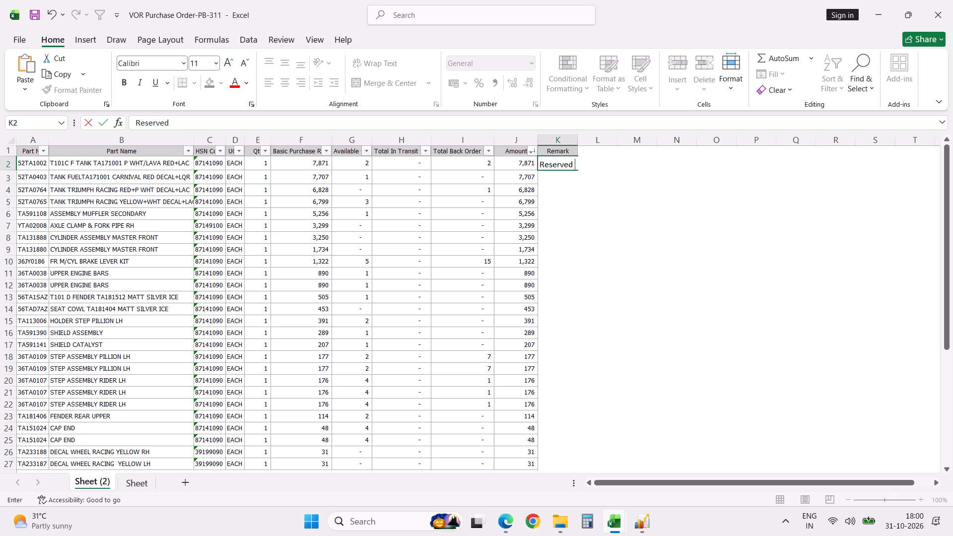
pyautogui.write('or')
pyautogui.press('space')
pyautogui.write('allocated to')
pyautogui.press('space')
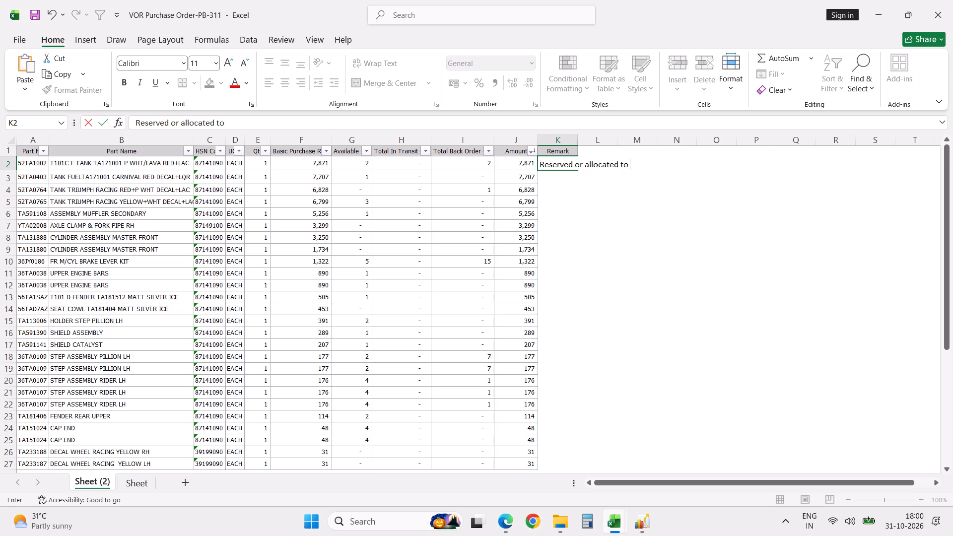
pyautogui.write('other')
pyautogui.press('space')
pyautogui.write('vi')
pyautogui.write('hiles')
pyautogui.press('BackSpace')
pyautogui.press('BackSpace')
pyautogui.press('BackSpace')
pyautogui.press('BackSpace')
pyautogui.press('BackSpace')
pyautogui.press('BackSpace')
pyautogui.write('ehicles')
pyautogui.press('Return')
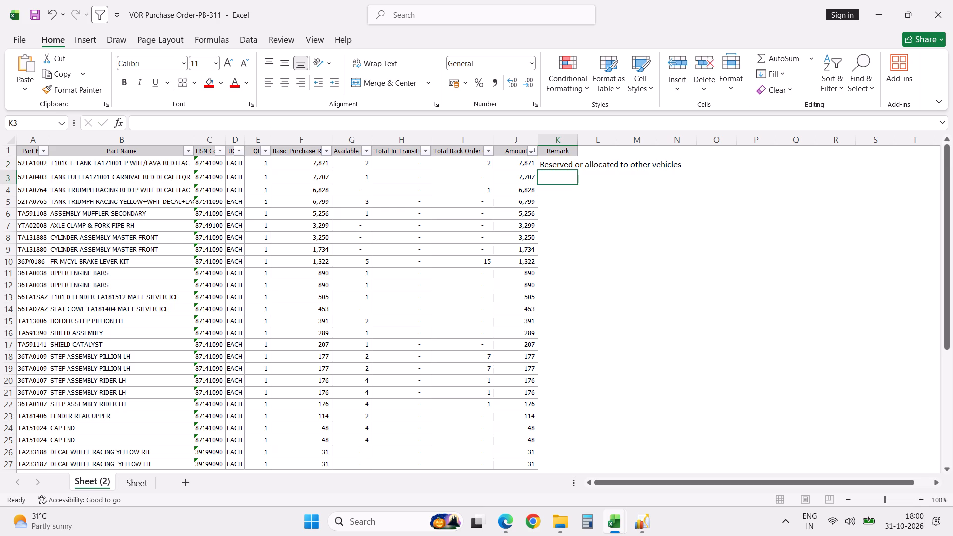
# Copy the cell formatting of the T101C F TANK part name in B2 onto the remark in K2.
pyautogui.click(156, 162)
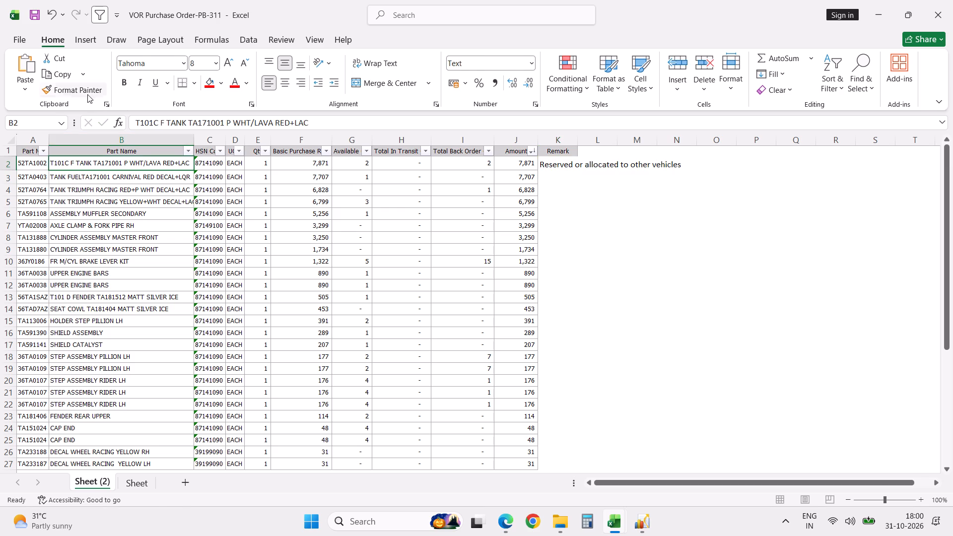
pyautogui.click(87, 93)
pyautogui.click(558, 167)
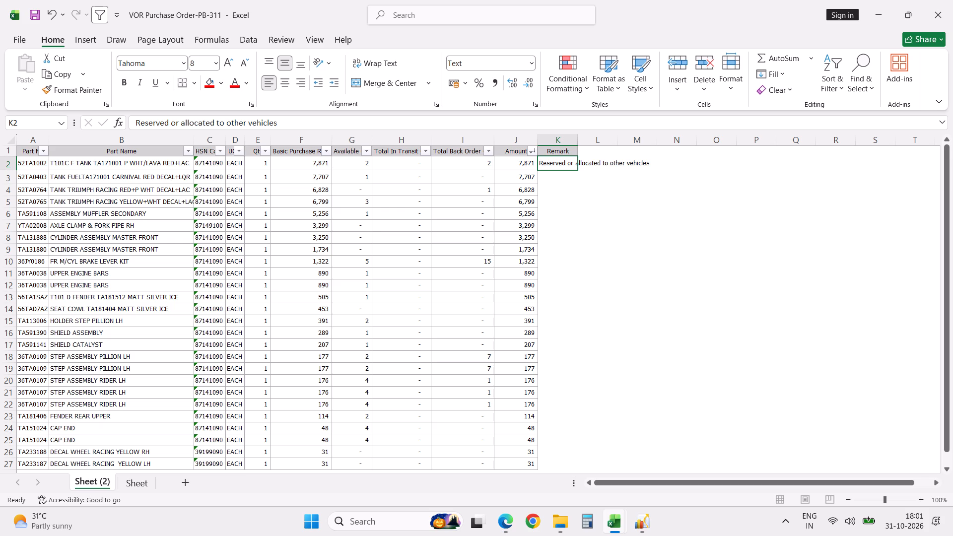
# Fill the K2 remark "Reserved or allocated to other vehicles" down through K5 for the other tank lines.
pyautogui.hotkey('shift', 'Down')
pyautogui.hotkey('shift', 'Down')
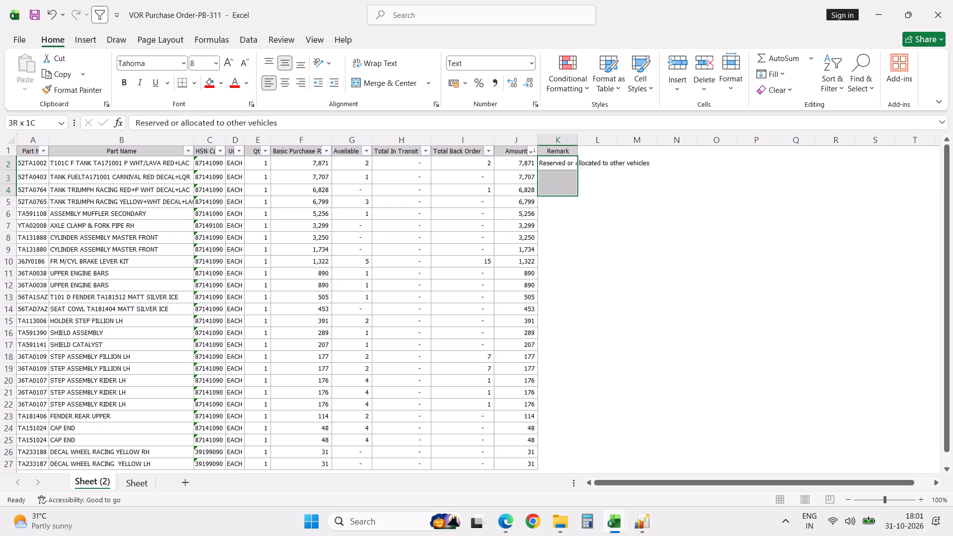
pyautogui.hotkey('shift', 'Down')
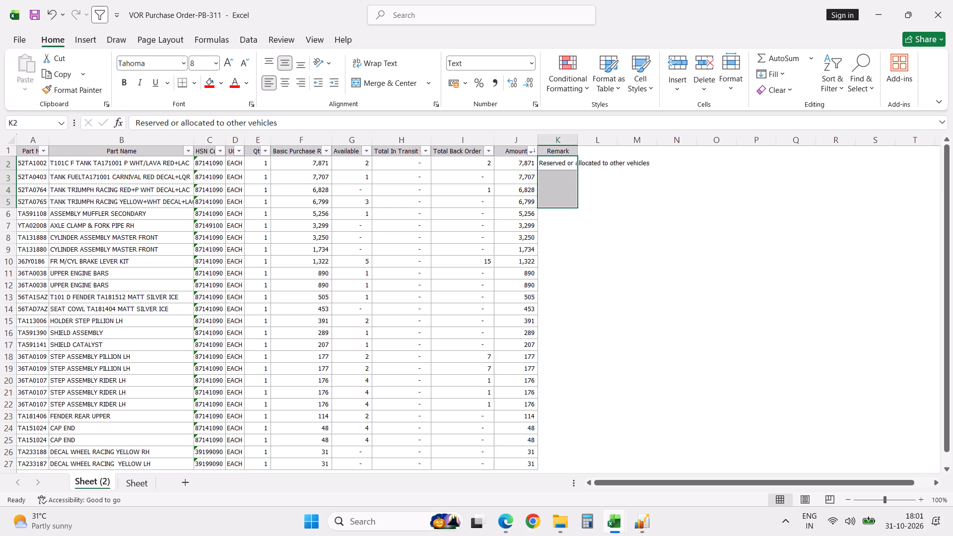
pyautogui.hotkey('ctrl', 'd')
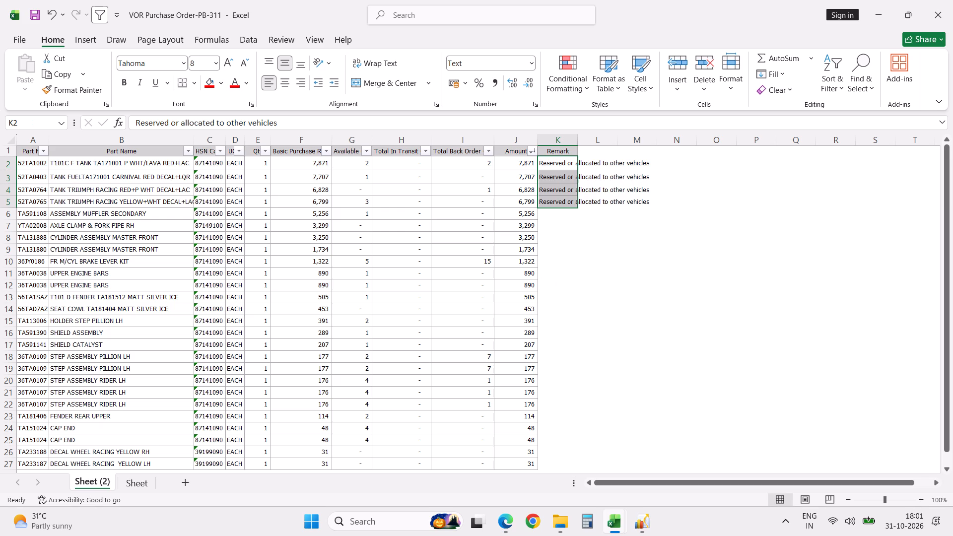
# Enter the remark "Short" in K6 for the ASSEMBLY MUFFLER SECONDARY line.
pyautogui.click(552, 215)
pyautogui.write('Short')
pyautogui.press('Return')
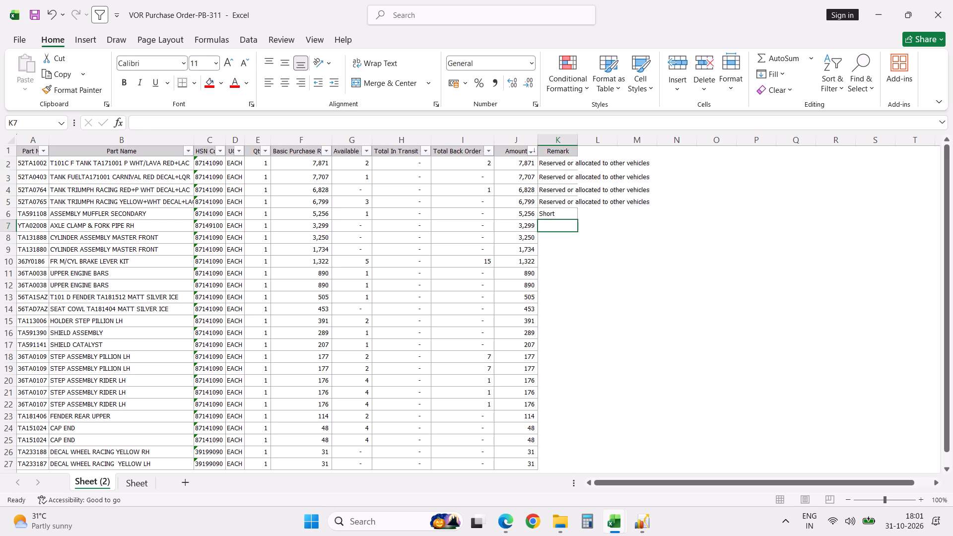
# Auto-fit the Remark column's width to its text.
pyautogui.doubleClick(578, 141)
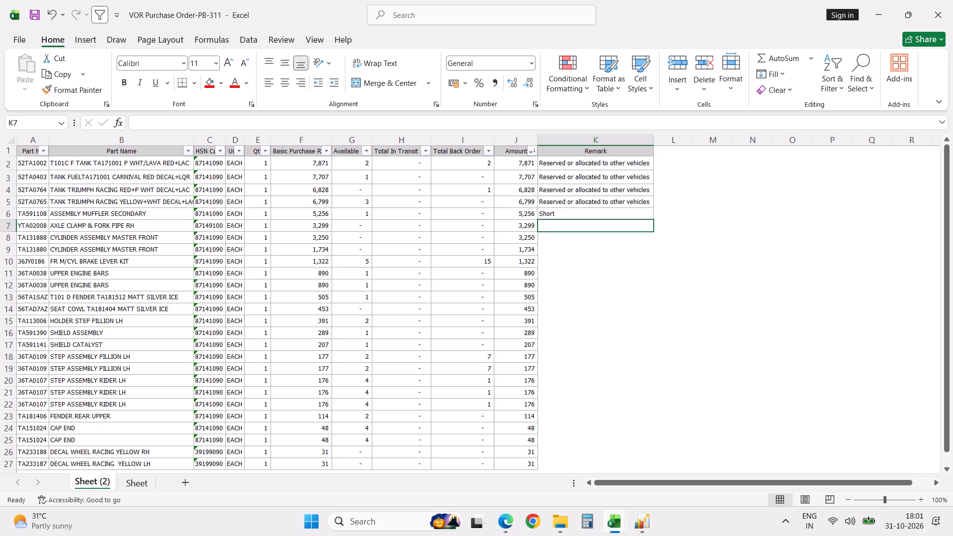
# Reword the K2 remark for the T101C F TANK line as "Reserved for other vehicles".
pyautogui.doubleClick(567, 162)
pyautogui.press('f')
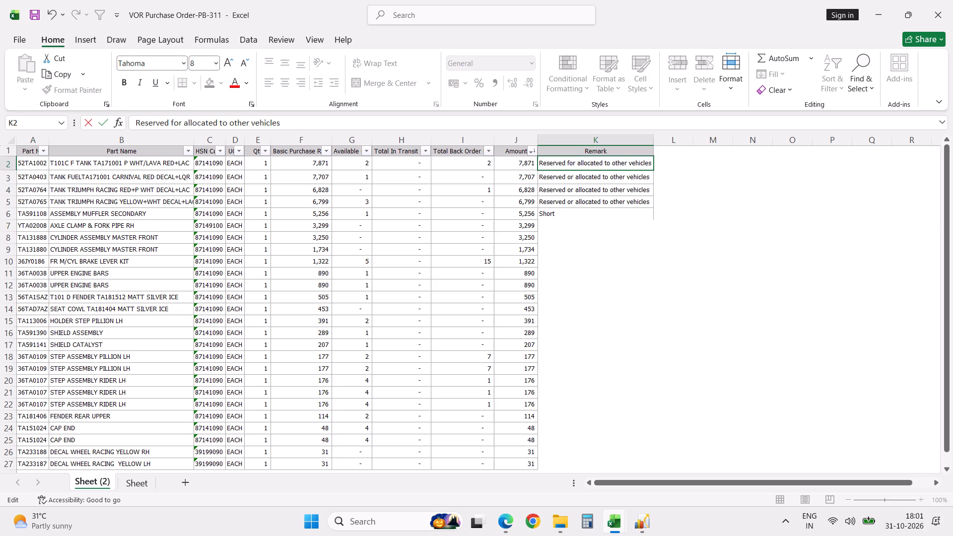
pyautogui.click(610, 164)
pyautogui.press('BackSpace')
pyautogui.press('BackSpace')
pyautogui.press('BackSpace')
pyautogui.press('BackSpace')
pyautogui.press('BackSpace')
pyautogui.press('BackSpace')
pyautogui.press('BackSpace')
pyautogui.press('BackSpace')
pyautogui.press('BackSpace')
pyautogui.press('BackSpace')
pyautogui.press('BackSpace')
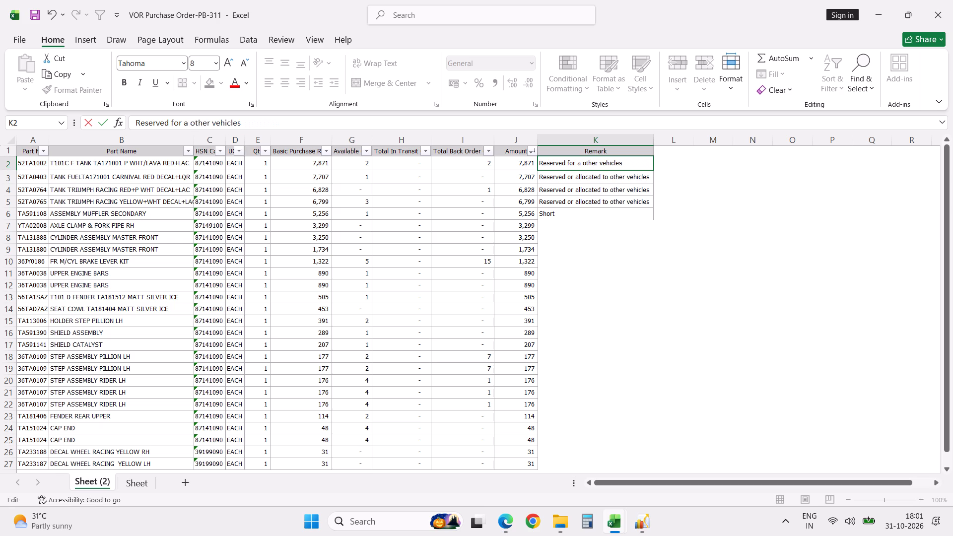
pyautogui.press('BackSpace')
pyautogui.press('BackSpace')
pyautogui.press('Return')
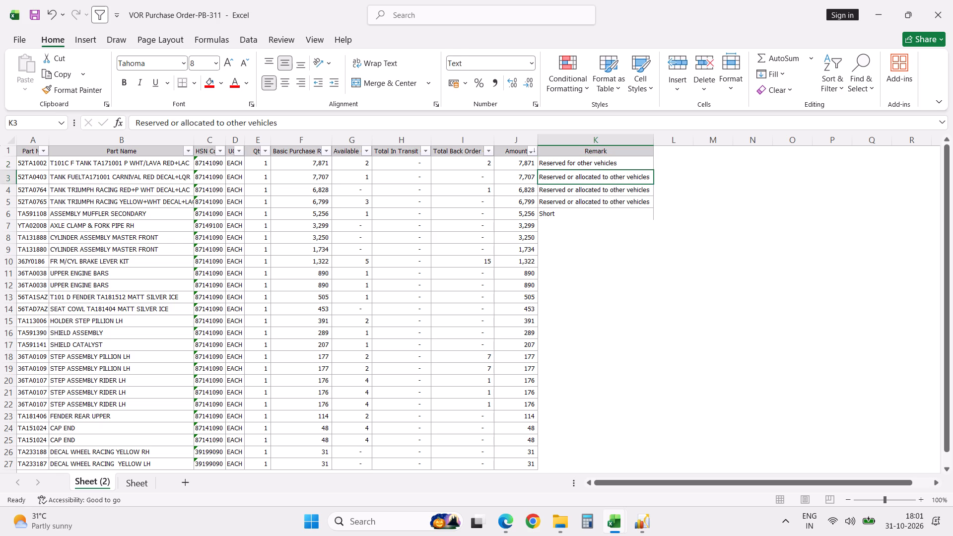
# Fill the K2 remark "Reserved for other vehicles" down through K5, covering all four tank lines.
pyautogui.press('Up')
pyautogui.hotkey('shift', 'Down')
pyautogui.hotkey('shift', 'Down')
pyautogui.hotkey('shift', 'Down')
pyautogui.hotkey('ctrl', 'd')
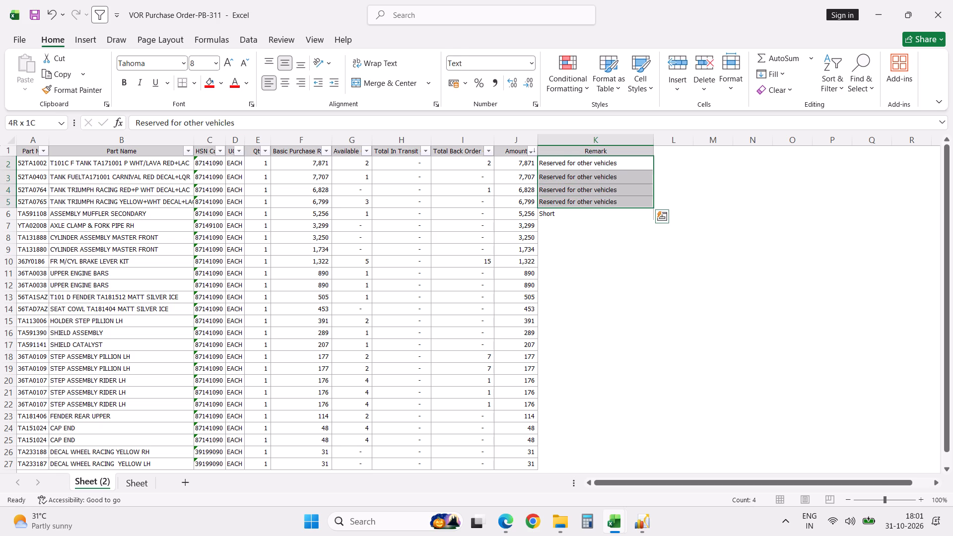
pyautogui.press('Down')
pyautogui.press('Down')
pyautogui.press('Down')
pyautogui.press('Down')
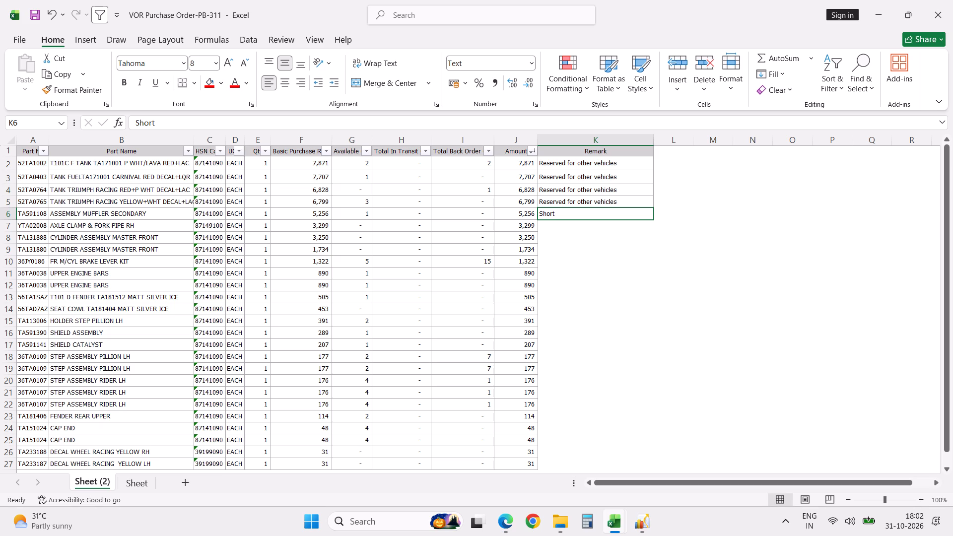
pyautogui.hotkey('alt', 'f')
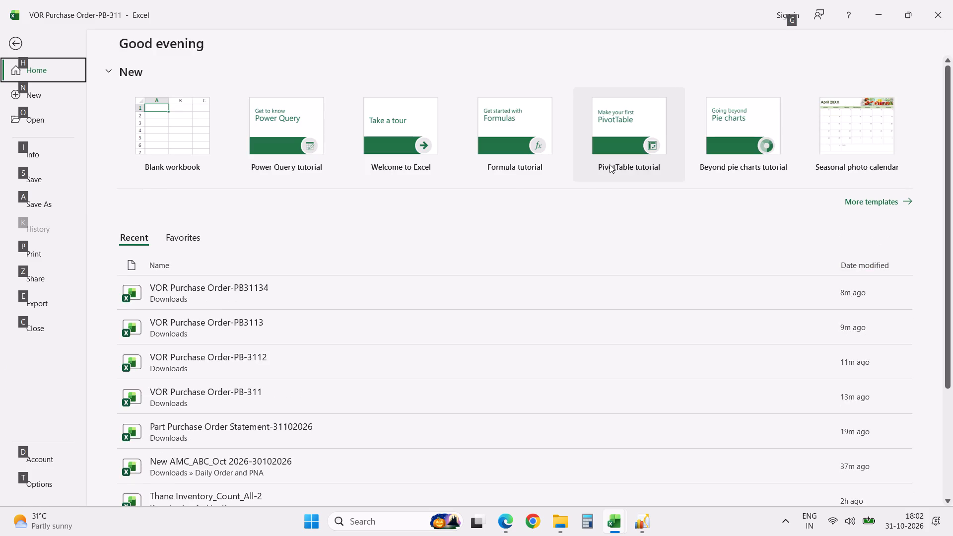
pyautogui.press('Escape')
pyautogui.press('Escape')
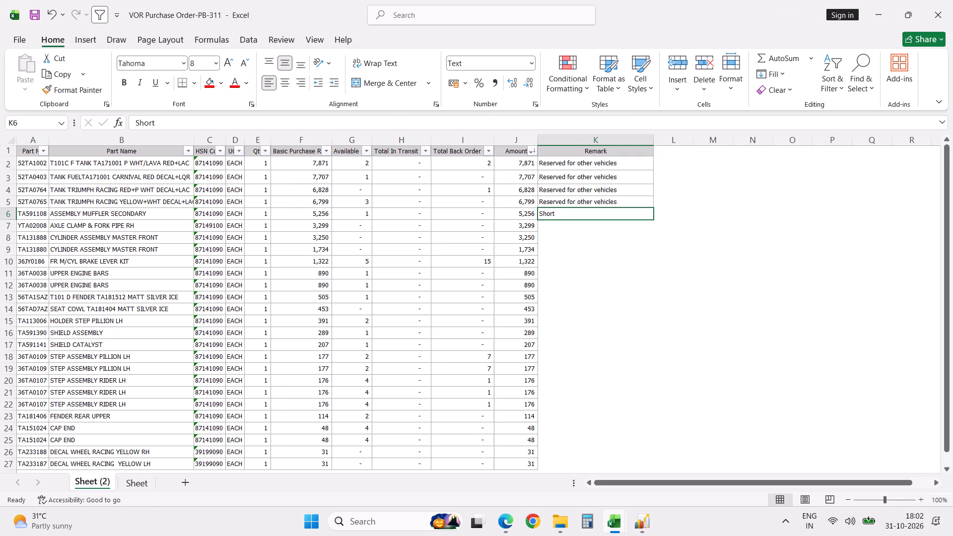
# Save the workbook with its remarks.
pyautogui.hotkey('ctrl', 's')
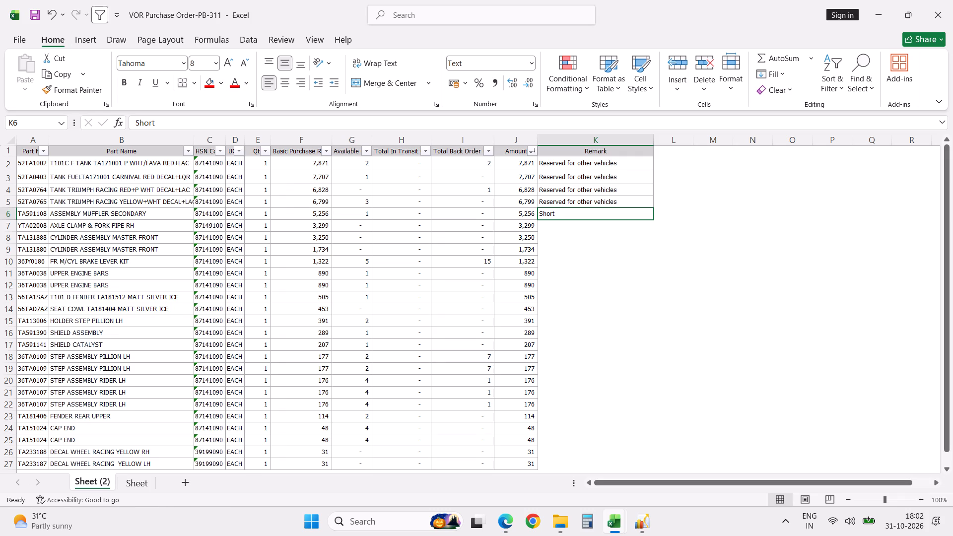
# Remove all cell borders from the remarks in K2 to K6.
pyautogui.click(617, 165)
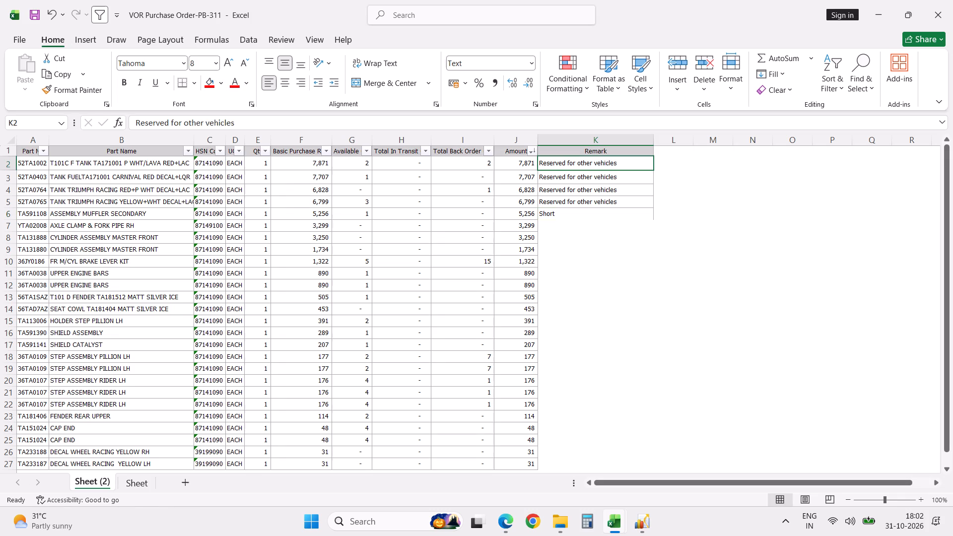
pyautogui.keyDown('shift'); pyautogui.click(616, 217); pyautogui.keyUp('shift')
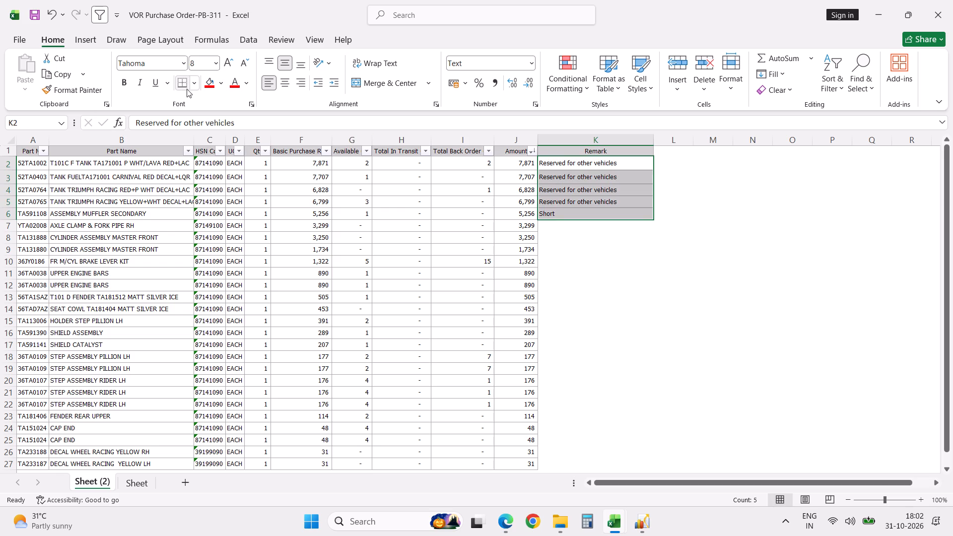
pyautogui.click(195, 87)
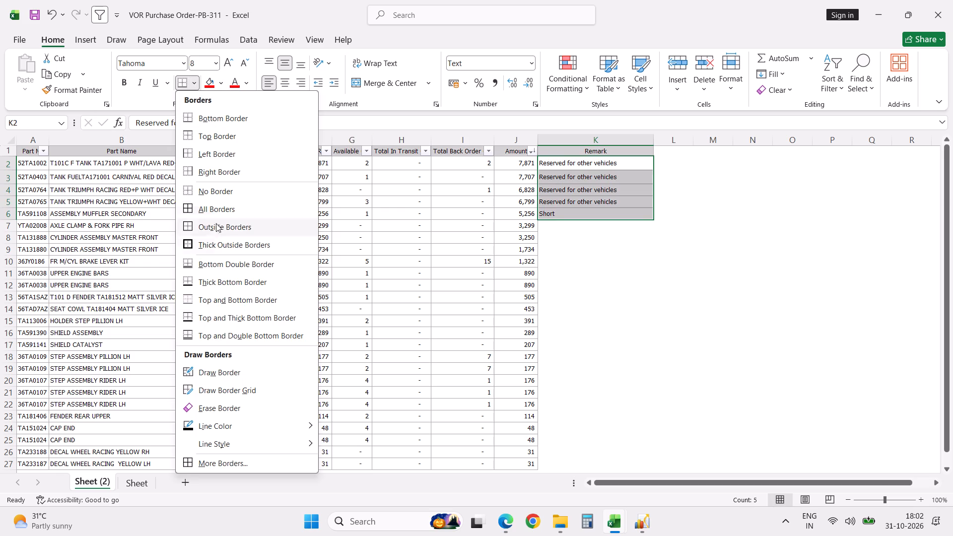
pyautogui.click(226, 192)
pyautogui.click(658, 342)
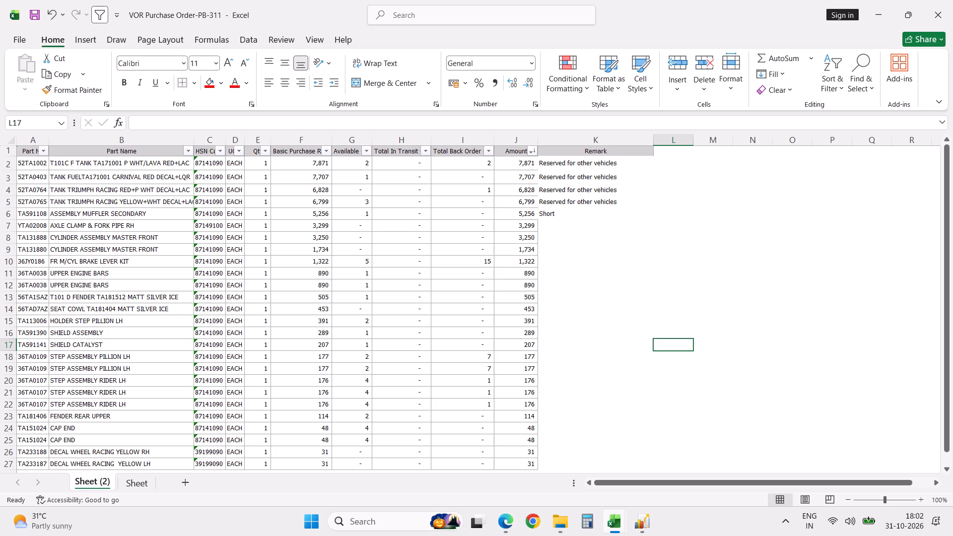
# Delete the original "Sheet" worksheet, keeping only the trimmed copy "Sheet (2)".
pyautogui.click(144, 483)
pyautogui.rightClick(144, 483)
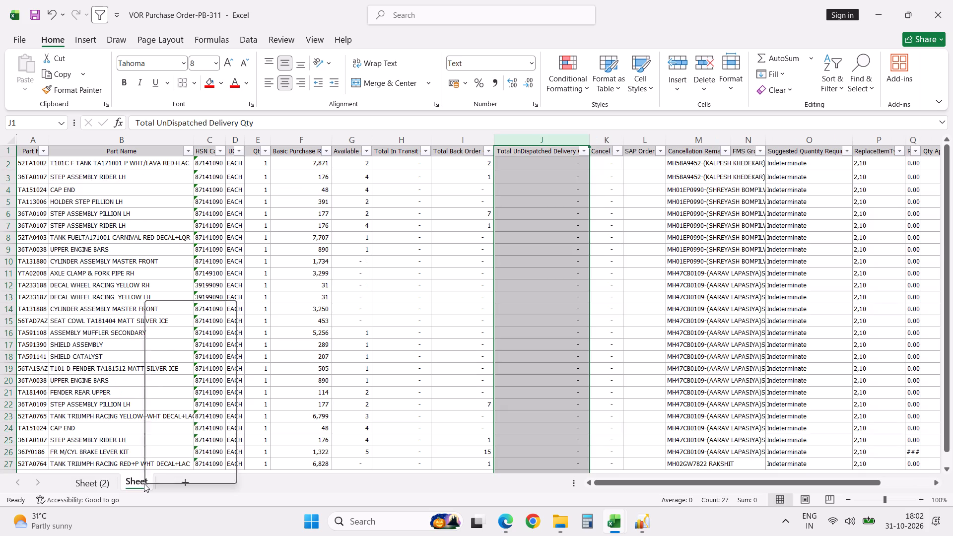
pyautogui.click(197, 432)
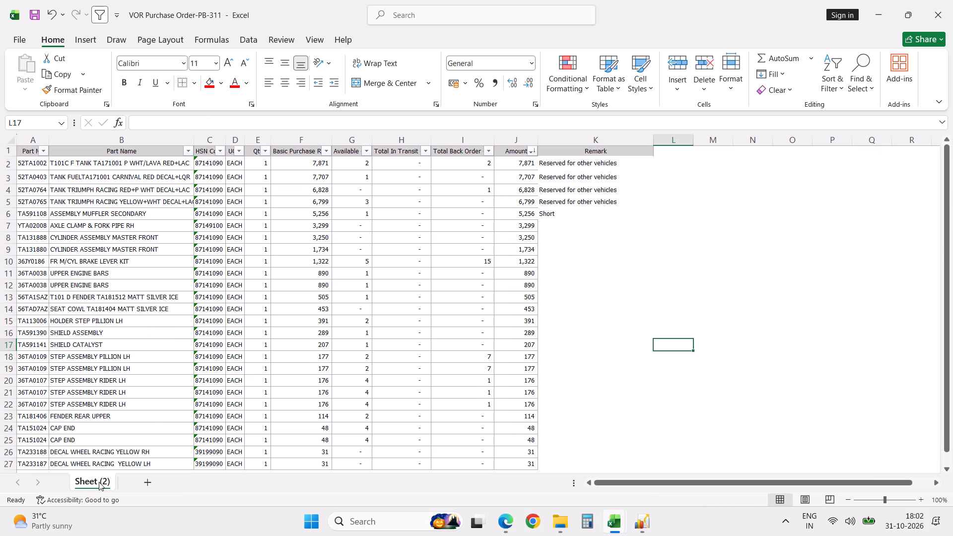
# Save the VOR Purchase Order-PB-311 workbook and close it.
pyautogui.click(350, 323)
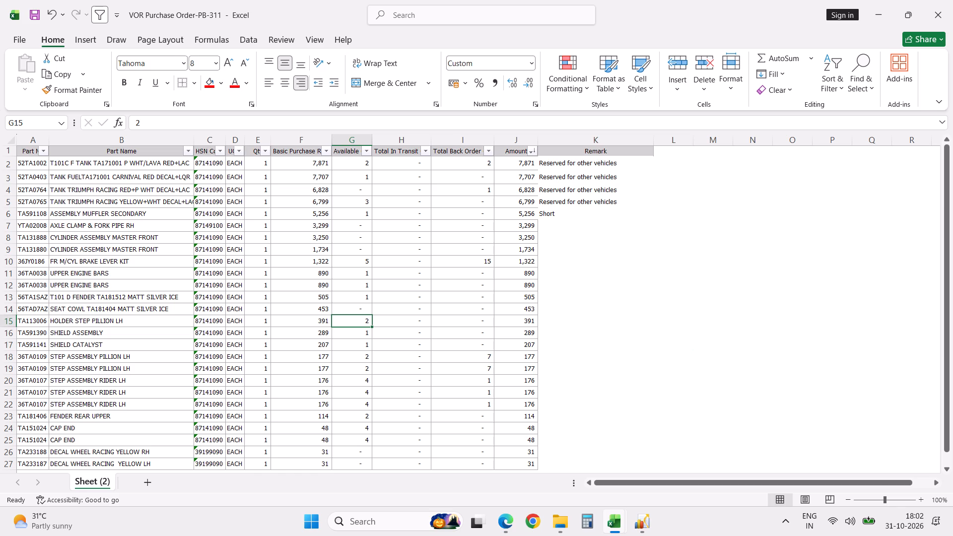
pyautogui.click(709, 326)
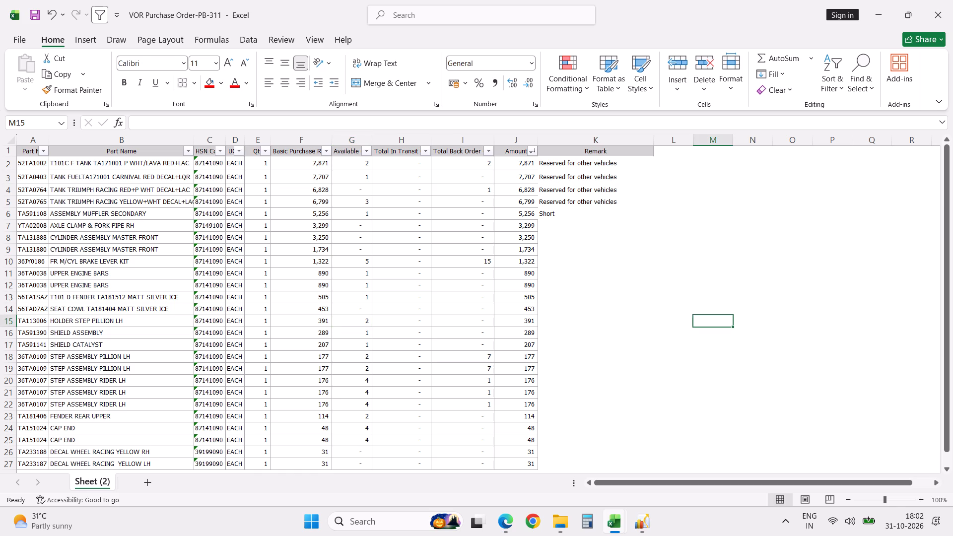
pyautogui.hotkey('ctrl', 's')
pyautogui.click(939, 19)
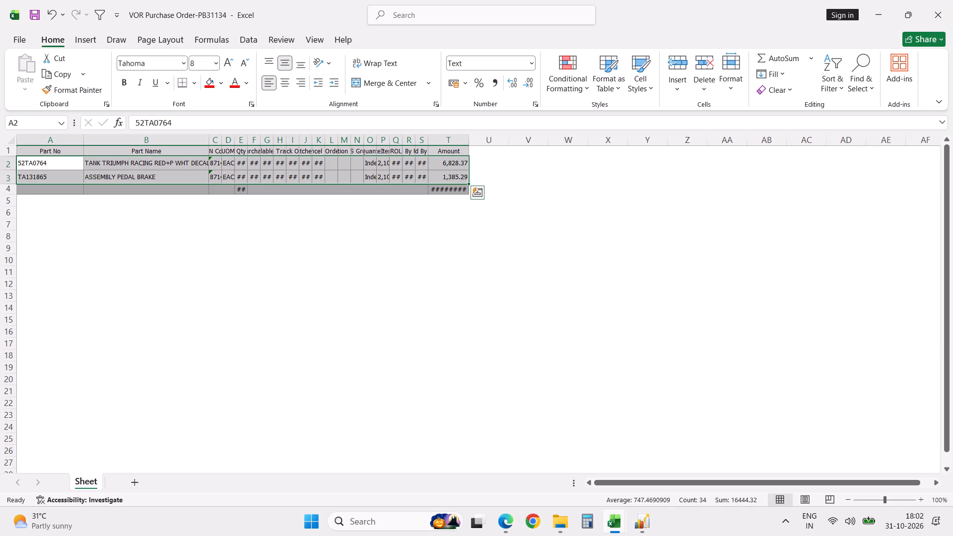
# In File Explorer's Downloads folder, rename the VOR Purchase Order-PB-311 file as "VOR Purchase Order-PB-31102026".
pyautogui.click(563, 521)
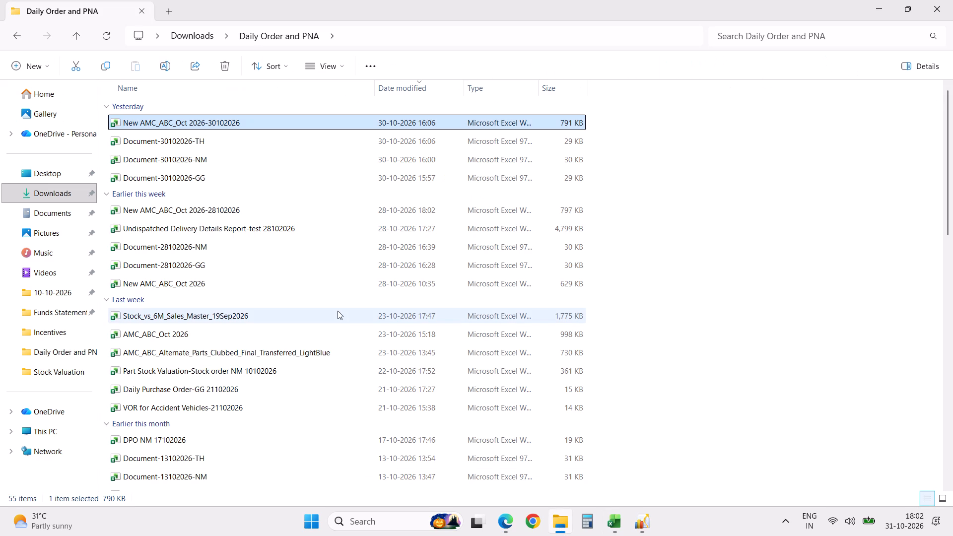
pyautogui.click(62, 193)
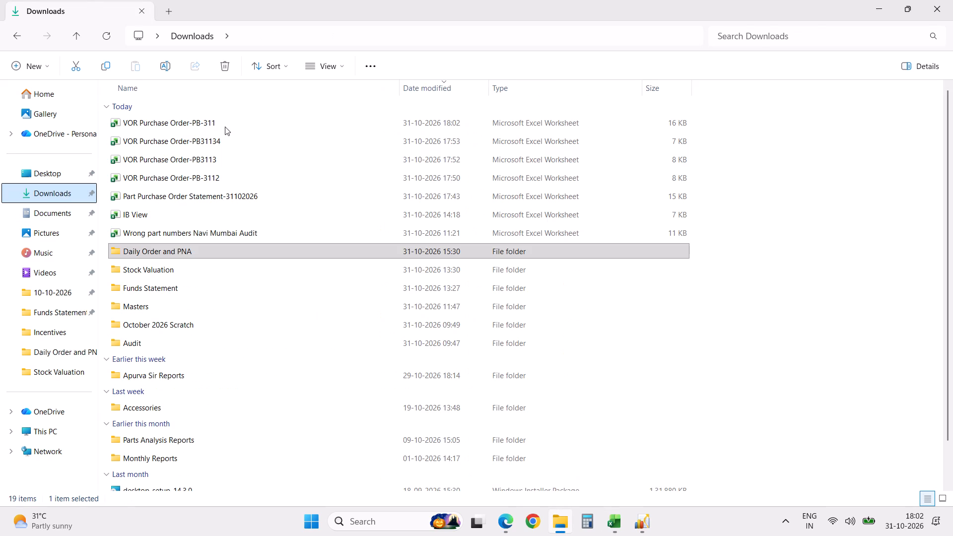
pyautogui.click(230, 125)
pyautogui.press('F2')
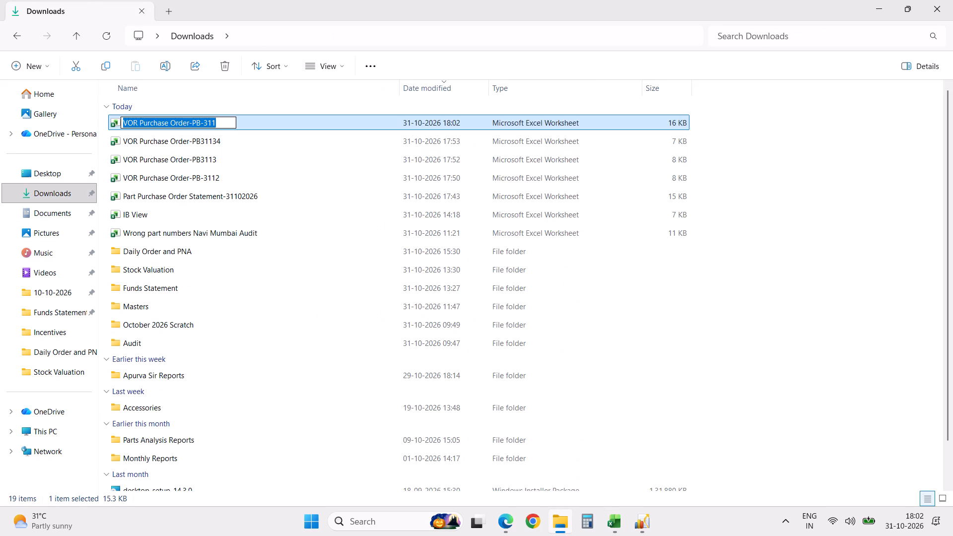
pyautogui.press('Right')
pyautogui.write('02026')
pyautogui.click(682, 379)
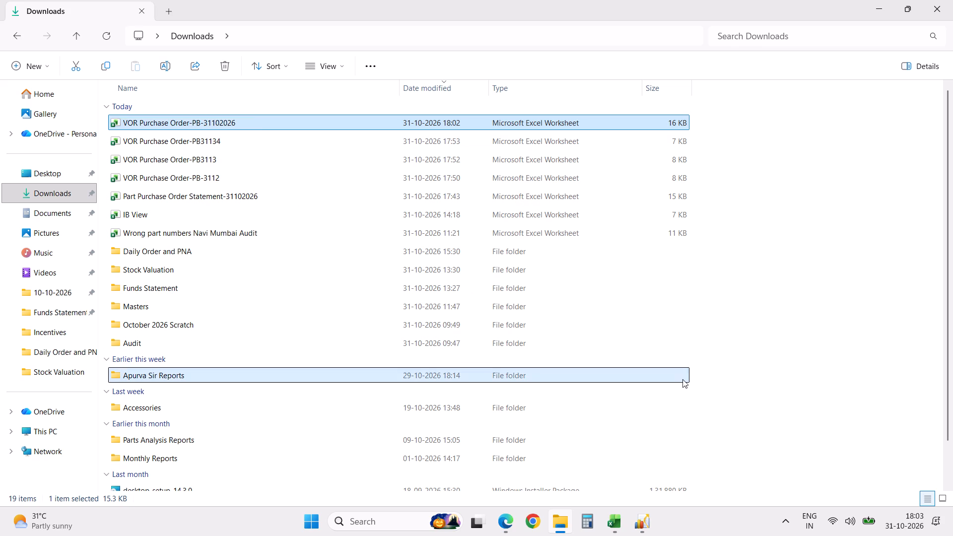
# Open the renamed VOR Purchase Order-PB-31102026 workbook in Excel and look over its part lines.
pyautogui.doubleClick(238, 127)
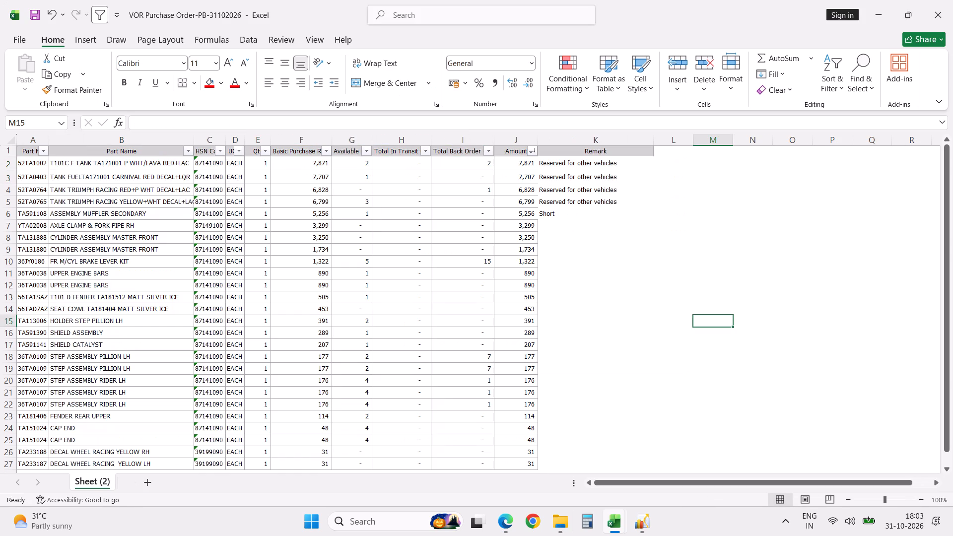
pyautogui.scroll(-5, 326, 302)
pyautogui.scroll(4, 326, 302)
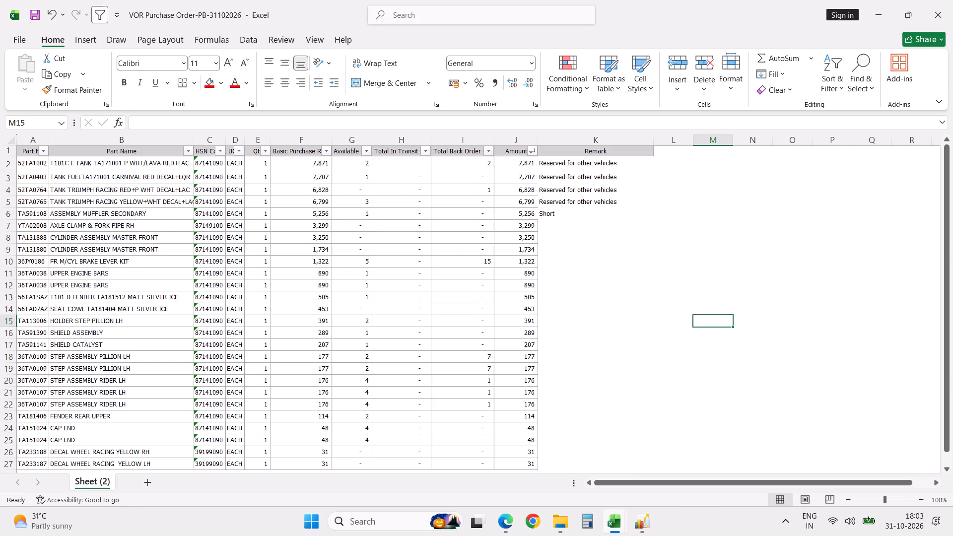
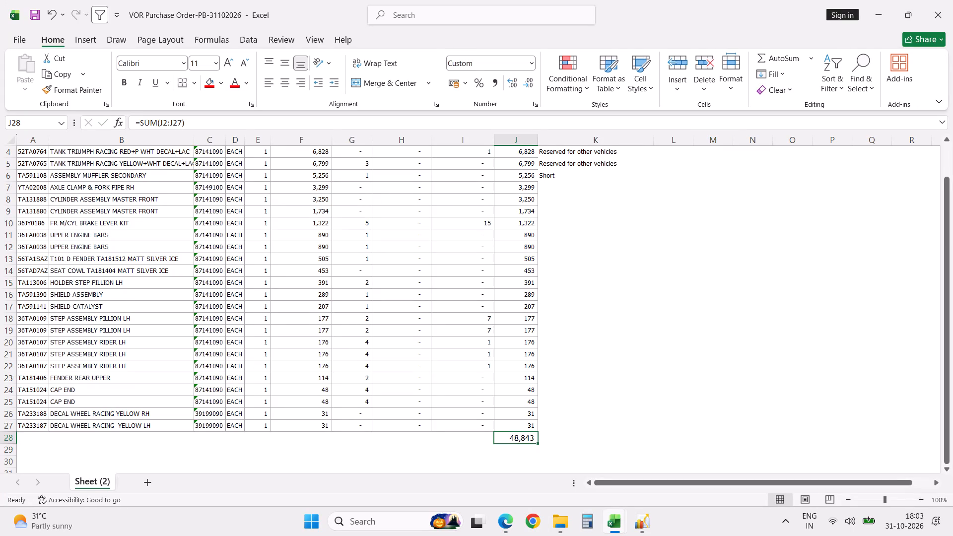
# Copy the cell formatting of an amount in column J onto the total in J28 with Format Painter.
pyautogui.click(523, 224)
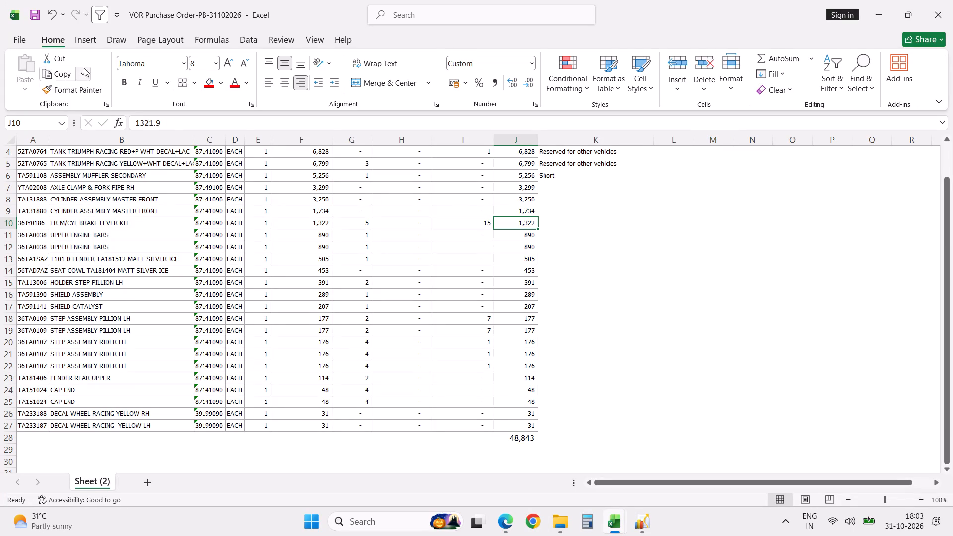
pyautogui.click(83, 89)
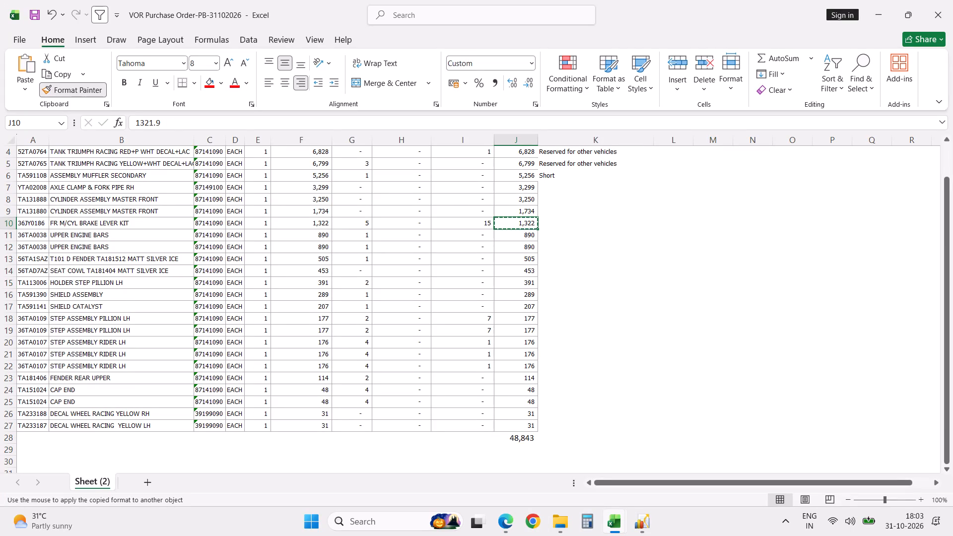
pyautogui.click(516, 436)
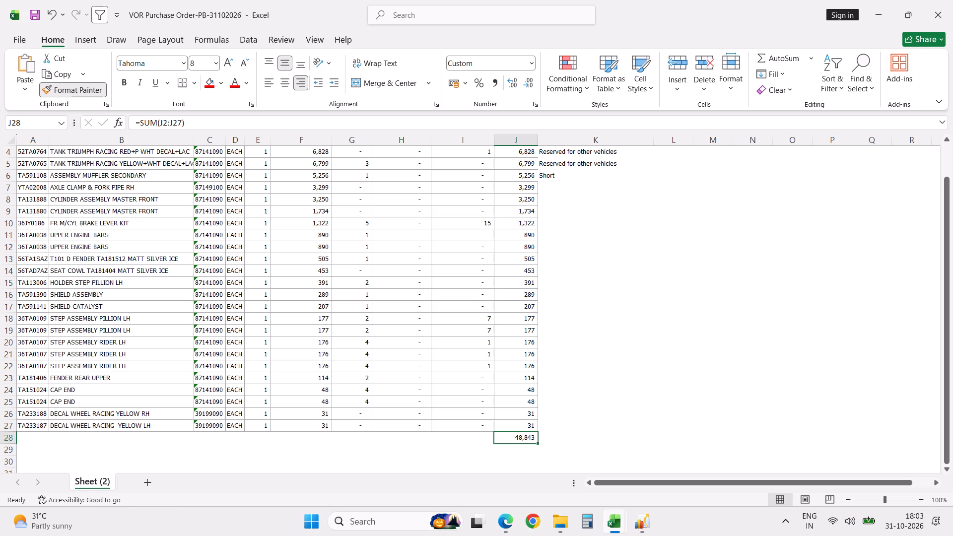
# Add a border around the total in J28 and make the amount bold.
pyautogui.click(198, 81)
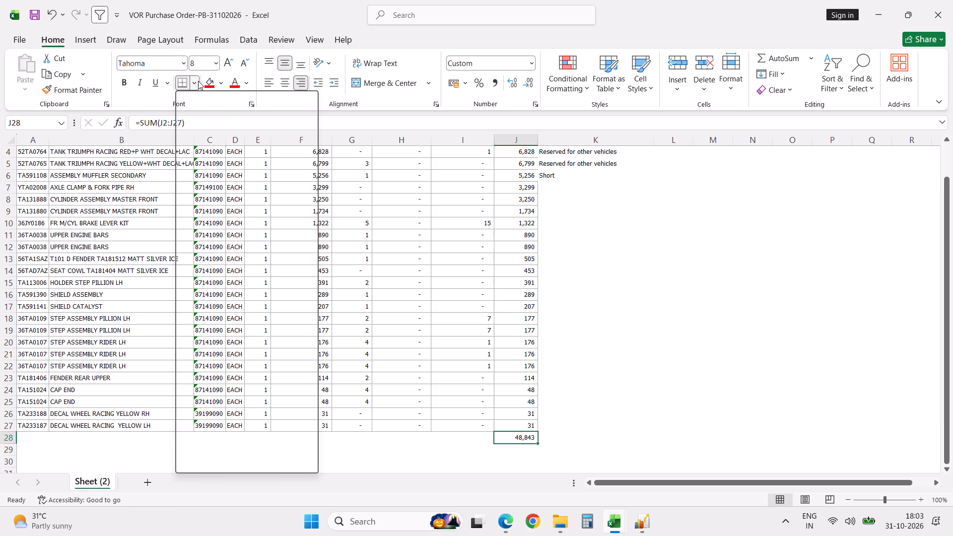
pyautogui.click(223, 210)
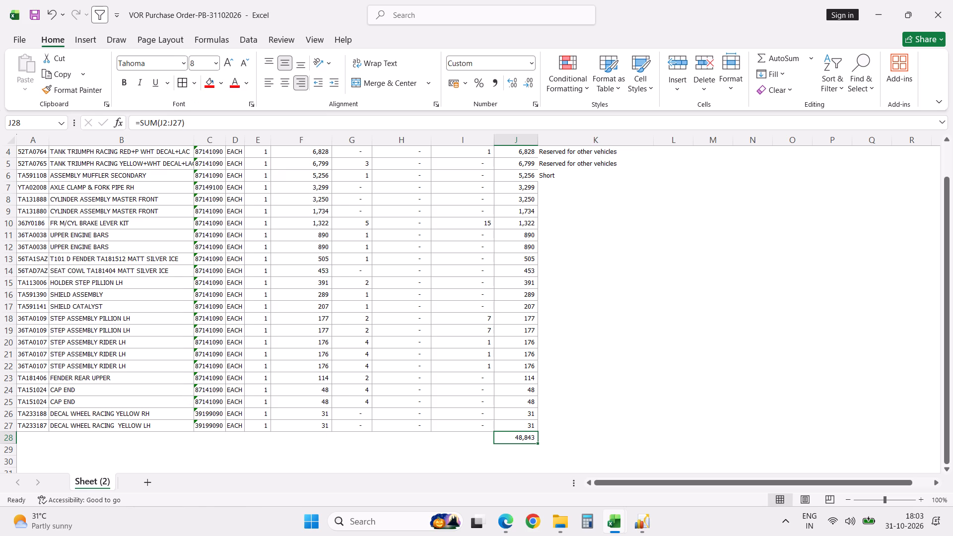
pyautogui.click(638, 336)
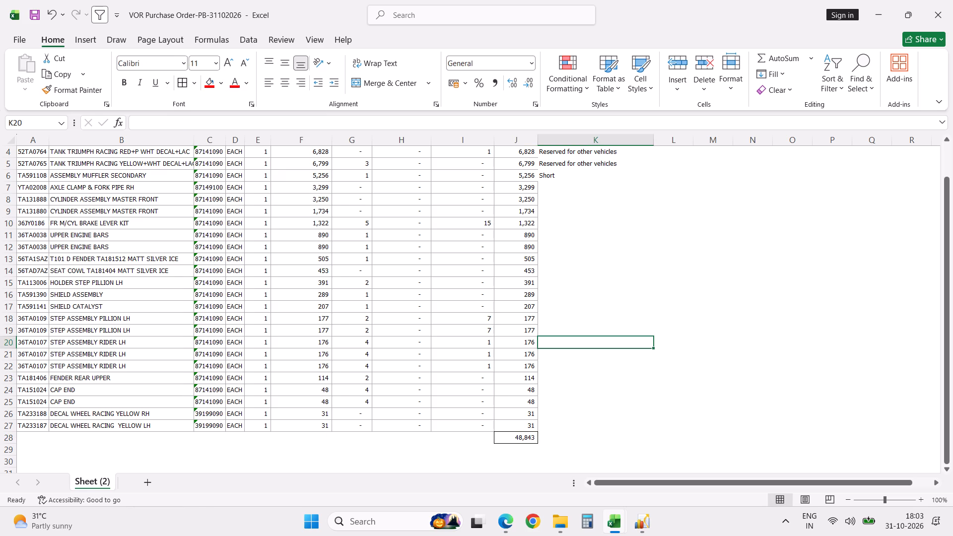
pyautogui.click(508, 440)
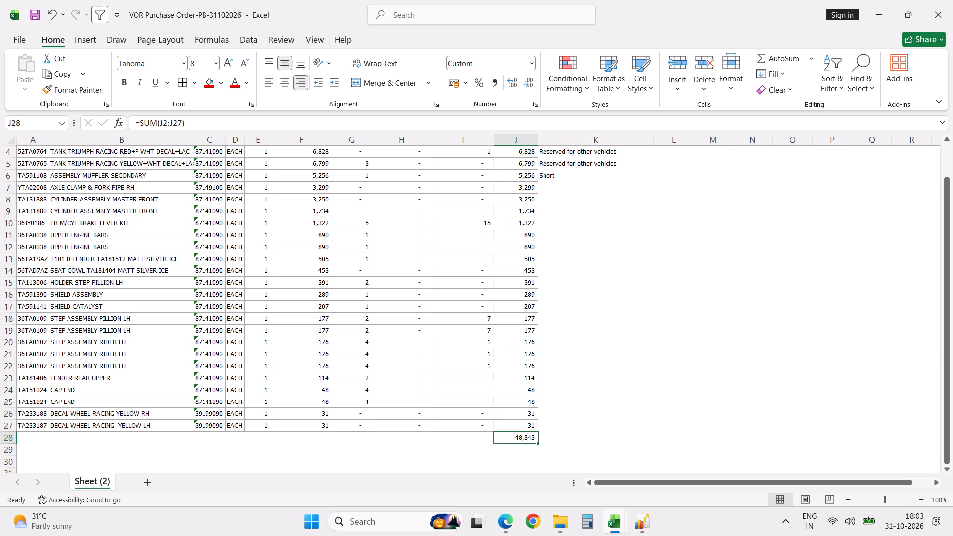
pyautogui.hotkey('ctrl', 'b')
# Save the VOR Purchase Order-PB-31102026 workbook.
pyautogui.scroll(12, 650, 402)
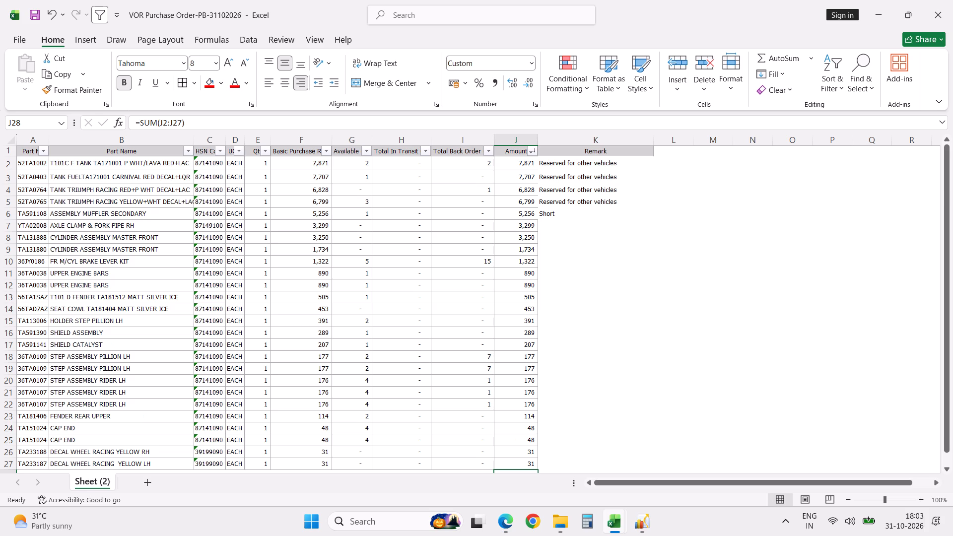
pyautogui.hotkey('ctrl', 's')
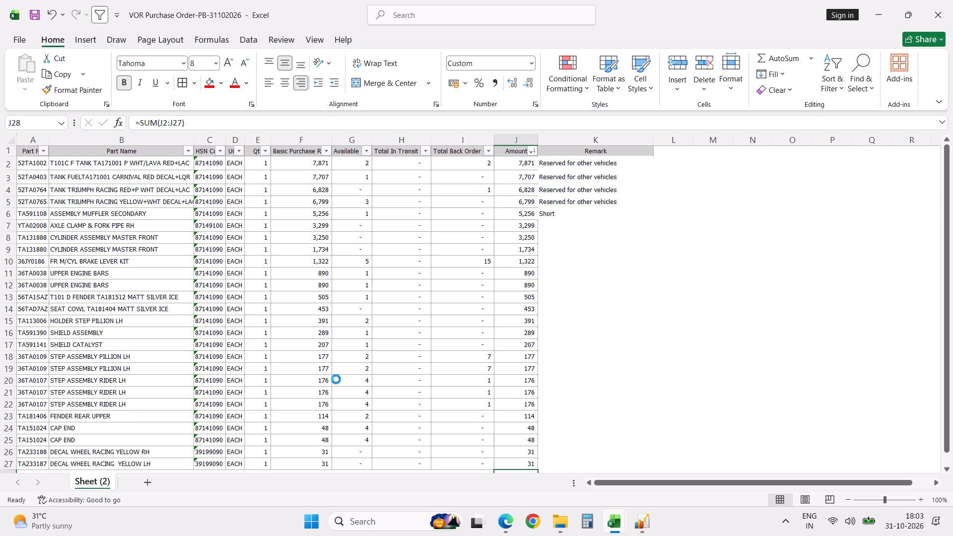
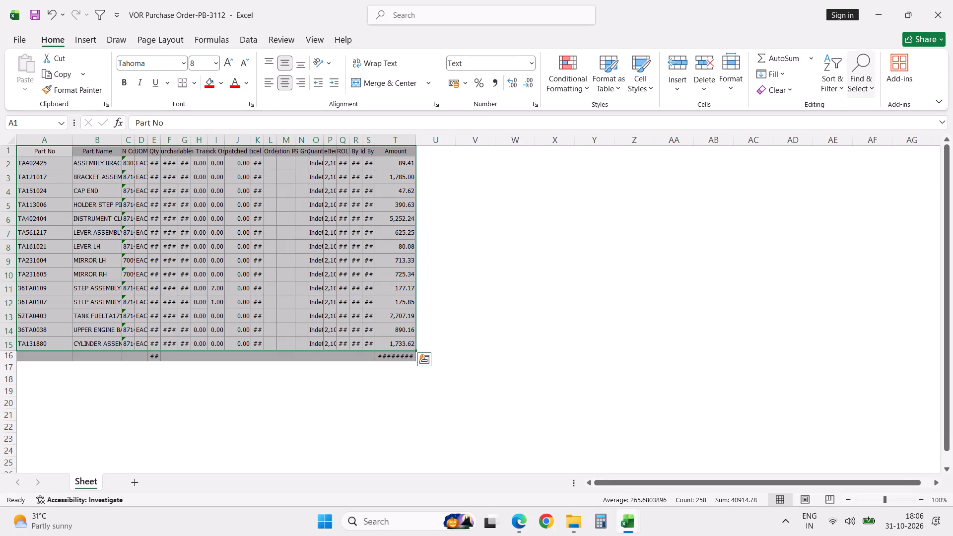
# Close the VOR Purchase Order-PB-3112 workbook.
pyautogui.click(938, 20)
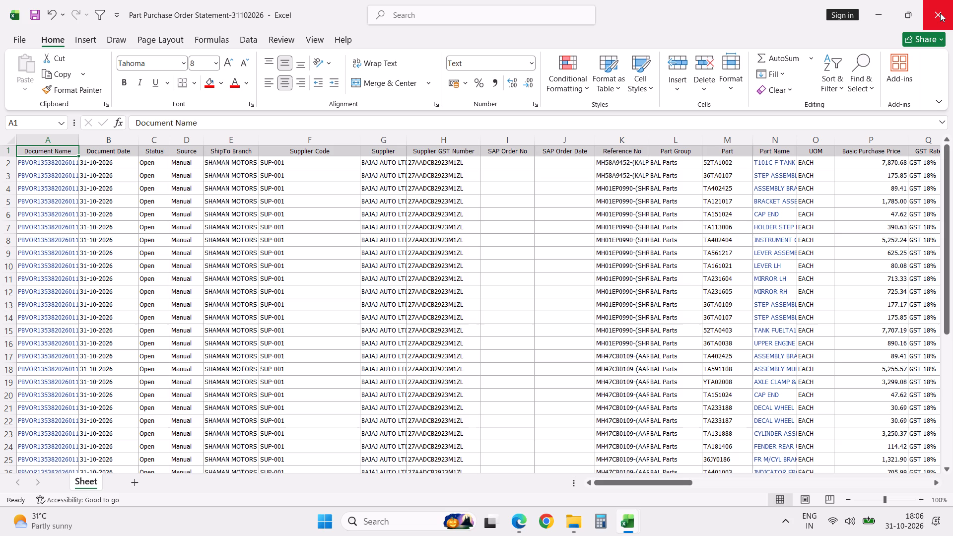
# Autofit the Document Name column in the Part Purchase Order Statement-31102026 workbook.
pyautogui.doubleClick(78, 141)
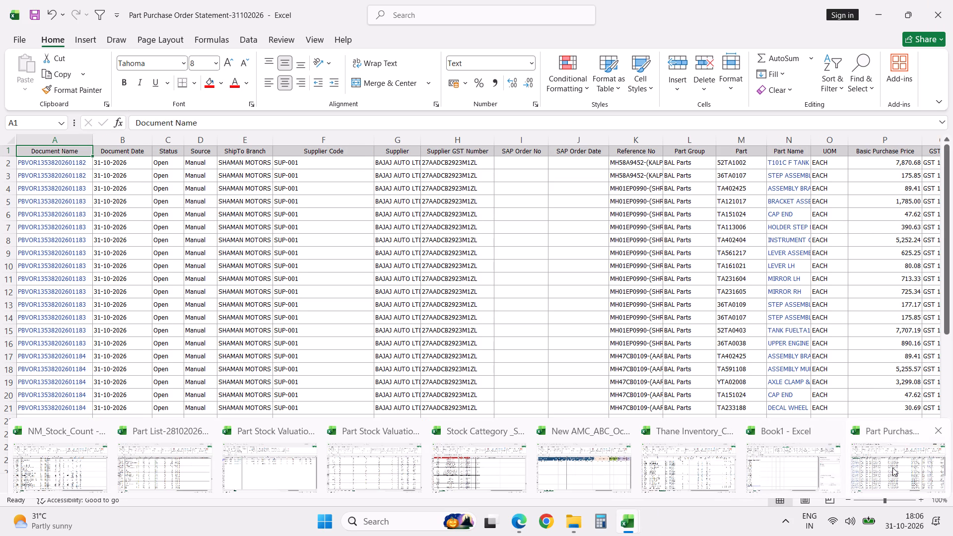
# Open the VOR Purchase Order-PB-31102026 workbook from the Downloads folder.
pyautogui.click(576, 516)
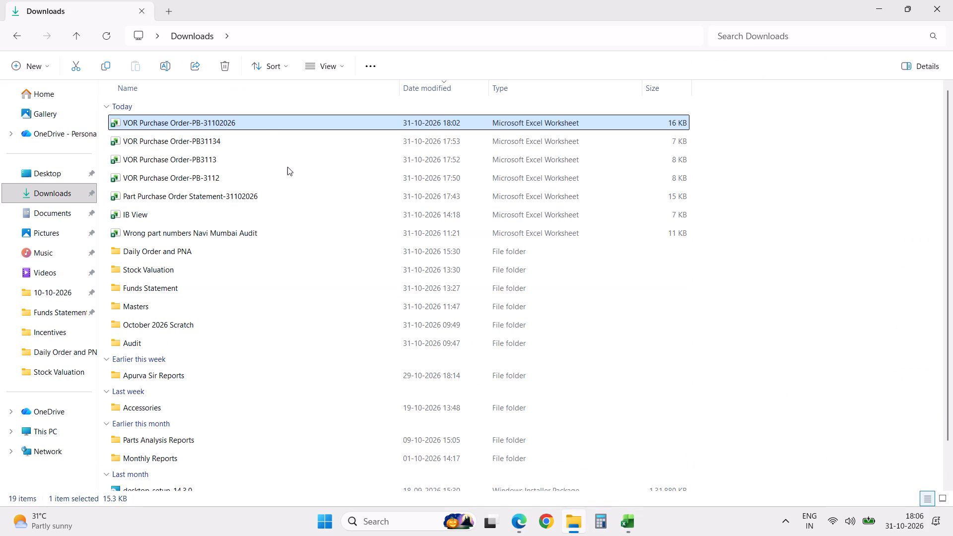
pyautogui.doubleClick(265, 125)
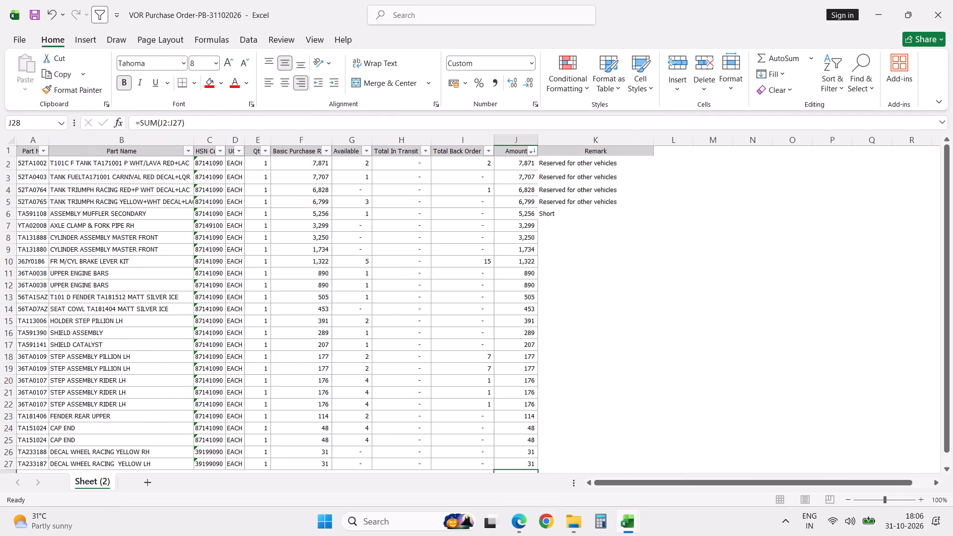
# Unhide the hidden worksheet named Sheet in the VOR Purchase Order-PB-31102026 workbook and look over its rows.
pyautogui.rightClick(118, 483)
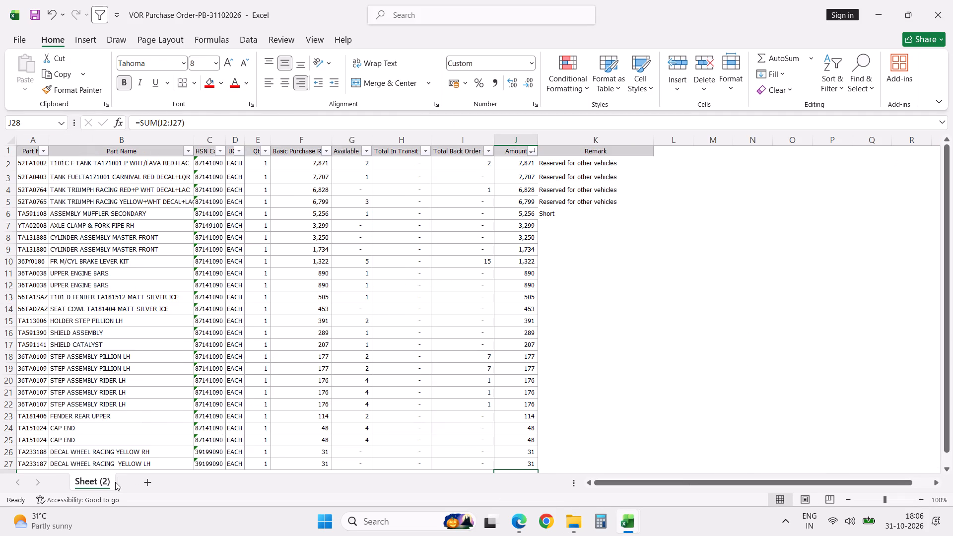
pyautogui.rightClick(115, 482)
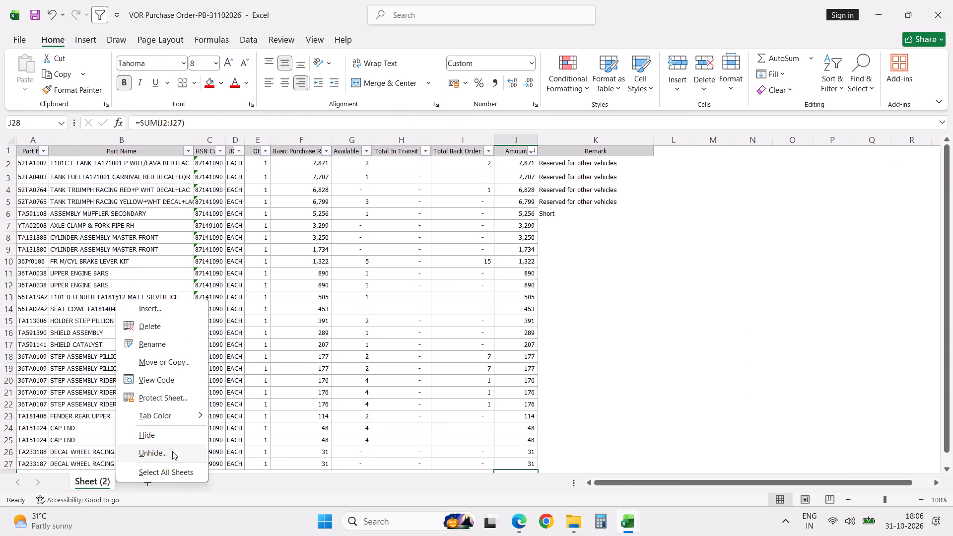
pyautogui.click(172, 451)
pyautogui.click(202, 493)
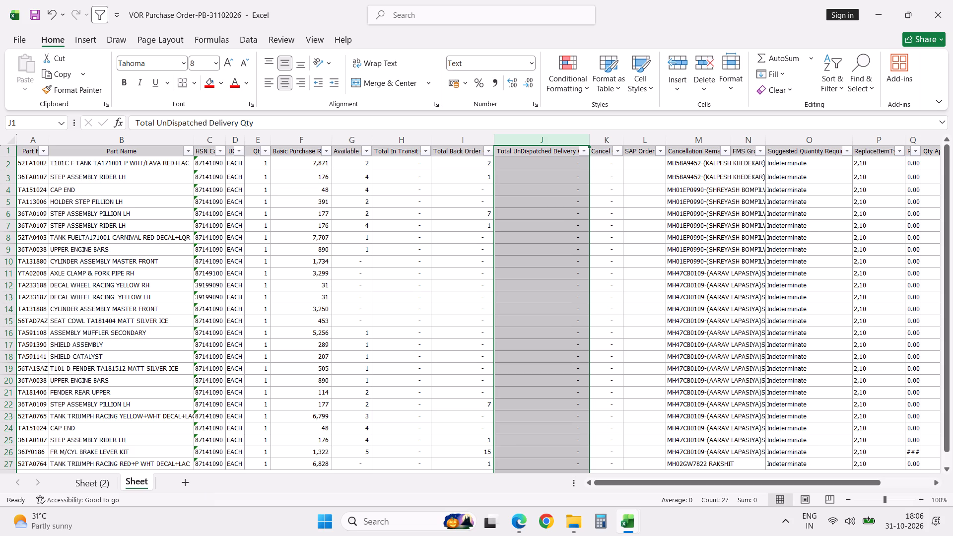
pyautogui.scroll(-4, 261, 342)
pyautogui.scroll(13, 261, 342)
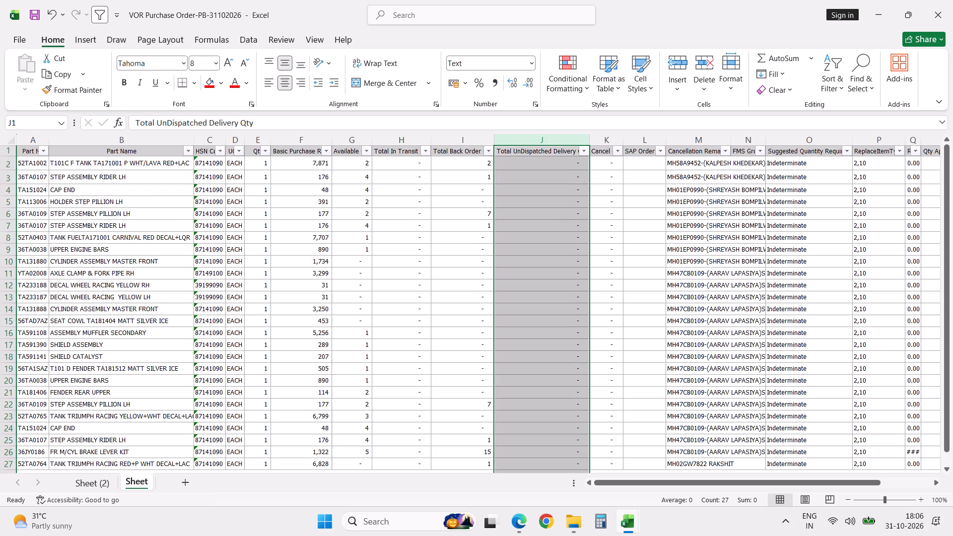
# Create a PivotTable on a new sheet from A1:K28 of Sheet (2), with Part No as rows and count of Part No as values.
pyautogui.click(101, 482)
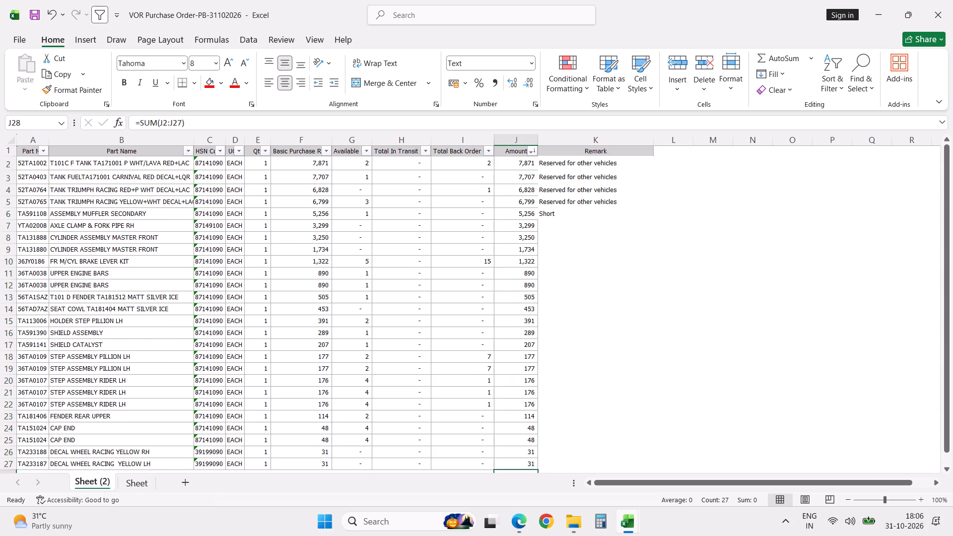
pyautogui.click(34, 142)
pyautogui.click(171, 249)
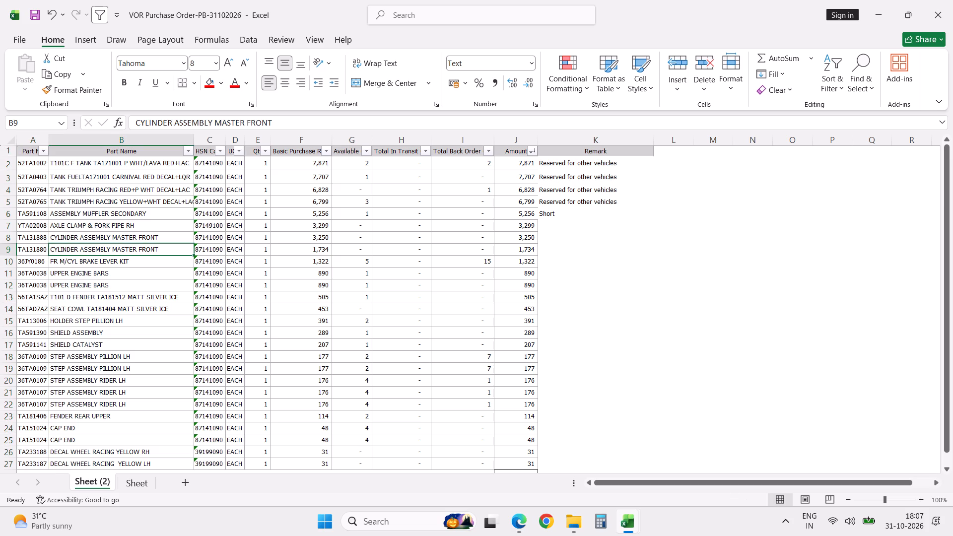
pyautogui.click(28, 150)
pyautogui.hotkey('alt', 'd')
pyautogui.write('pn')
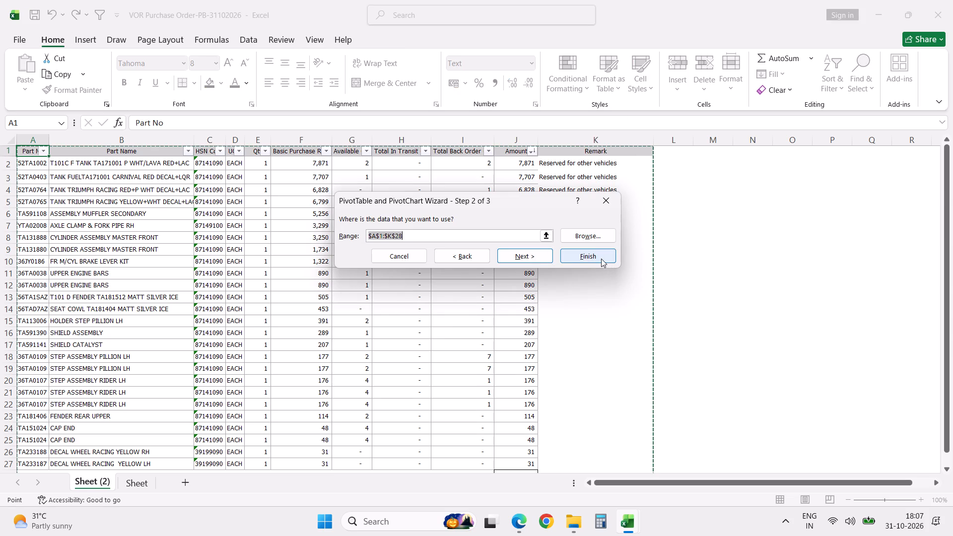
pyautogui.click(601, 259)
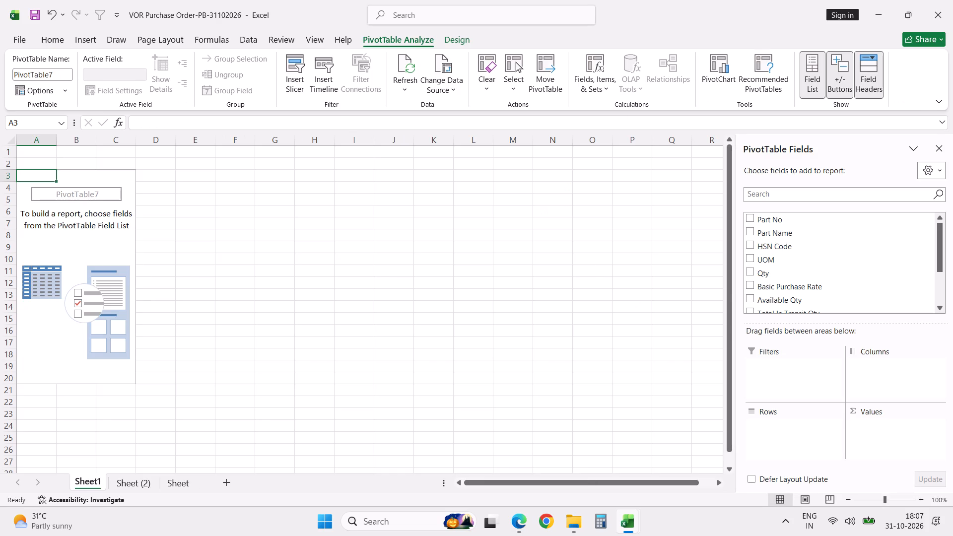
pyautogui.click(752, 219)
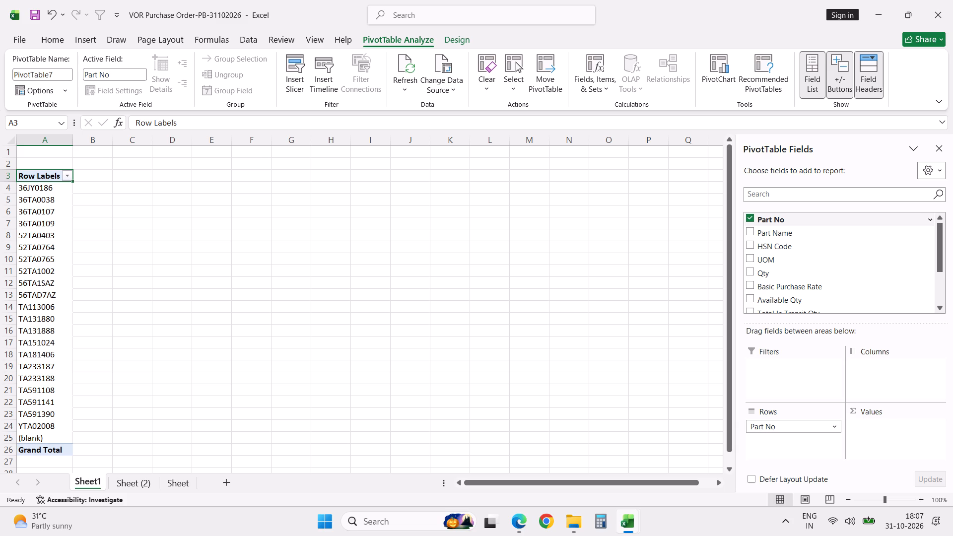
pyautogui.moveTo(763, 219); pyautogui.dragTo(904, 429)
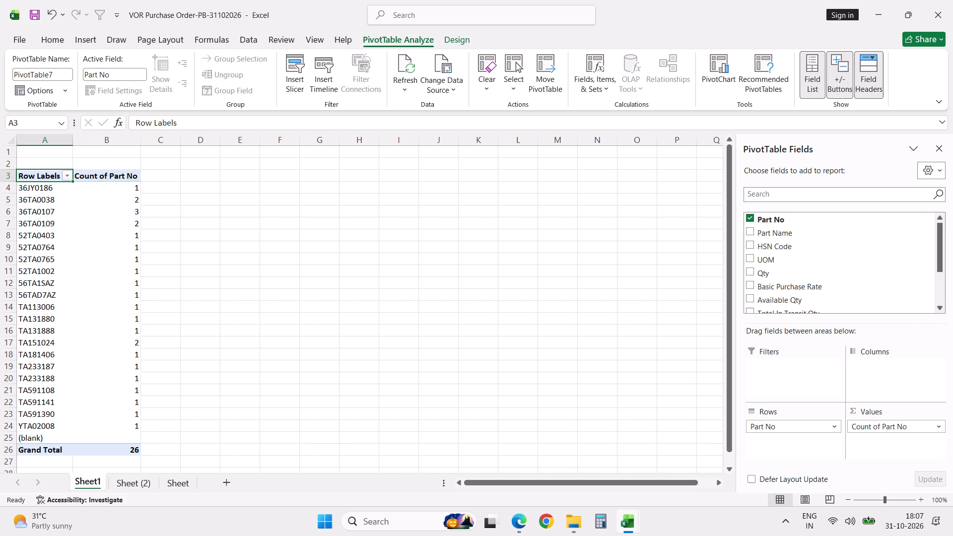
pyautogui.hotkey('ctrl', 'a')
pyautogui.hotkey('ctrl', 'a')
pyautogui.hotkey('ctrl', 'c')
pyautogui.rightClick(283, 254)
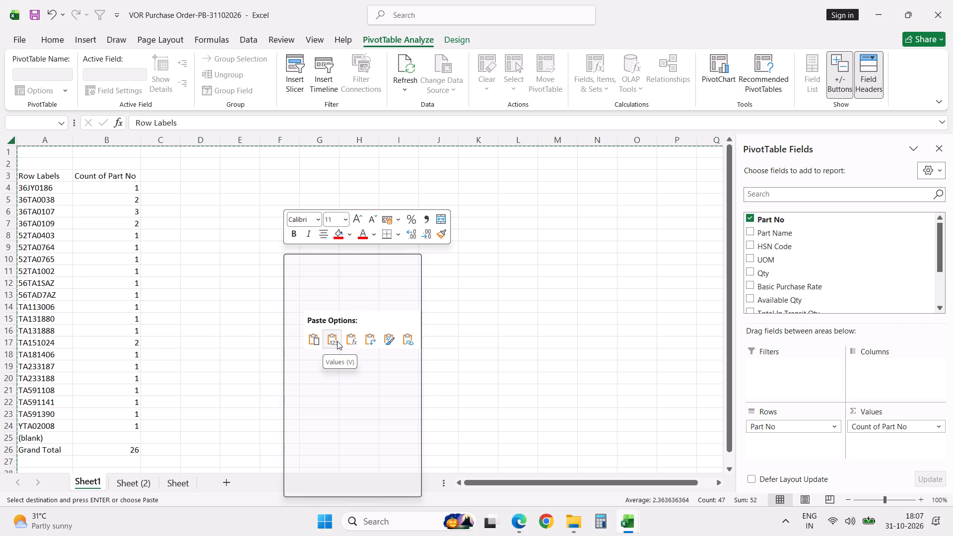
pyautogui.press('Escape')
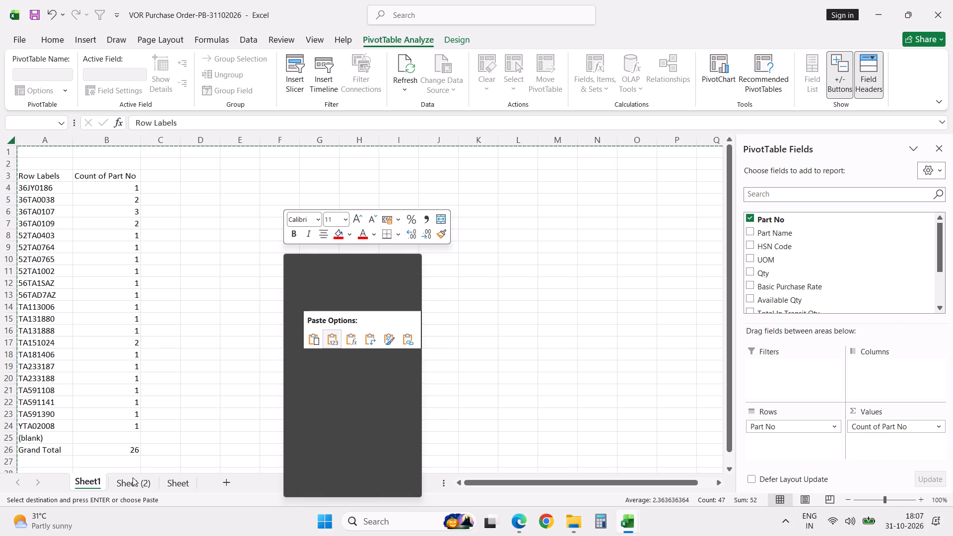
# Autofit the Cancellation Remarks column on the worksheet named Sheet so each vehicle remark can be read in full.
pyautogui.click(133, 477)
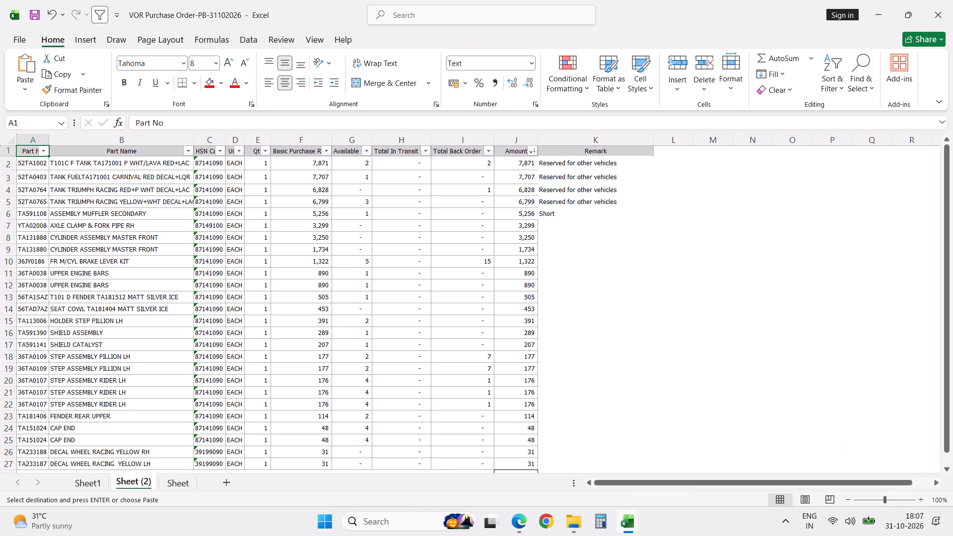
pyautogui.click(184, 484)
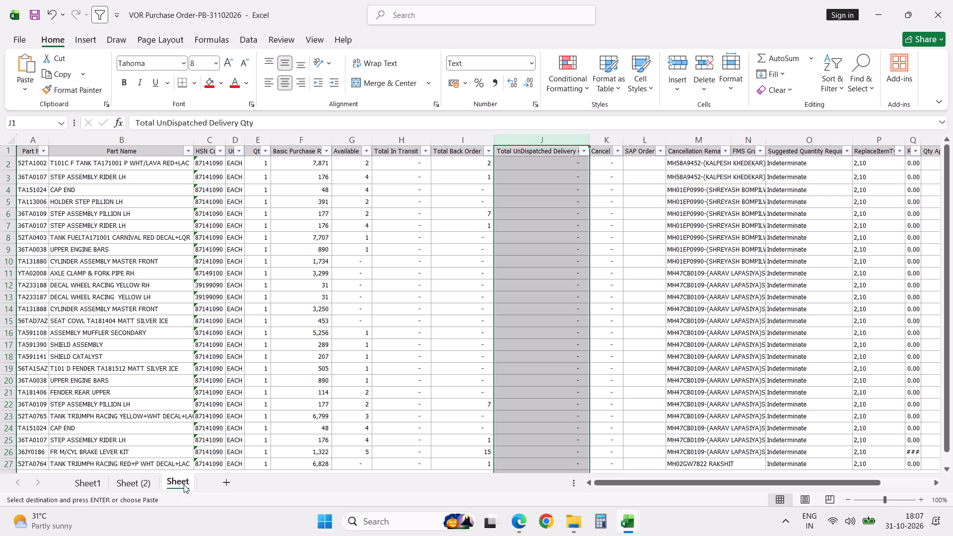
pyautogui.click(744, 332)
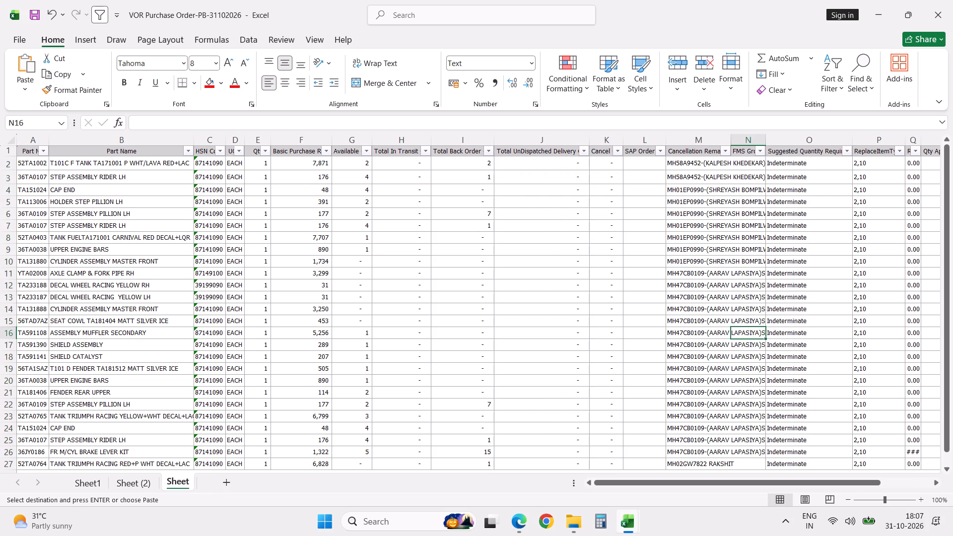
pyautogui.doubleClick(732, 137)
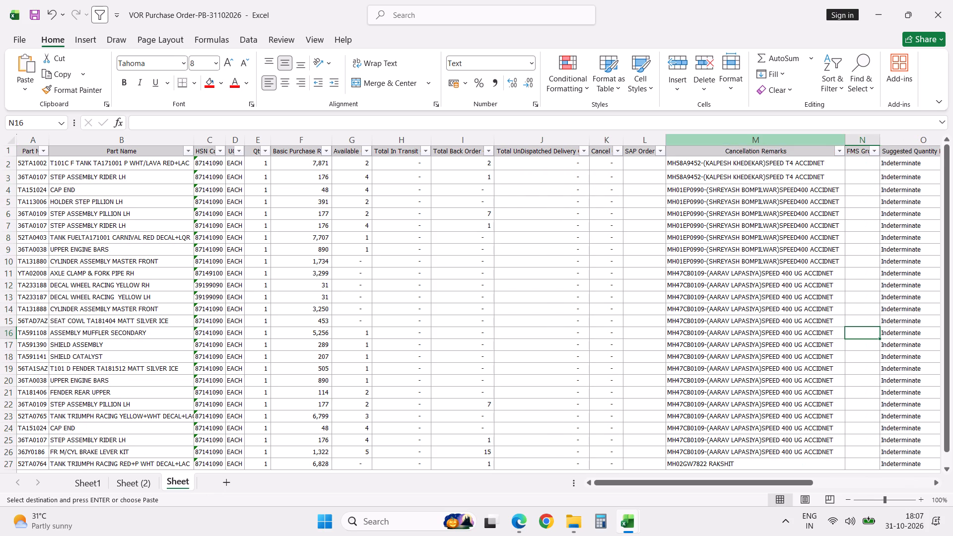
# Examine the part lines on the worksheet named Sheet against their quantities and vehicle cancellation remarks.
pyautogui.click(639, 257)
pyautogui.press('Left')
pyautogui.press('Left')
pyautogui.press('Left')
pyautogui.press('Left')
pyautogui.press('Left')
pyautogui.press('Left')
pyautogui.press('Left')
pyautogui.press('Left')
pyautogui.press('Left')
pyautogui.press('Left')
pyautogui.press('Left')
pyautogui.press('Left')
pyautogui.press('Left')
pyautogui.press('Left')
pyautogui.press('Left')
pyautogui.press('Left')
pyautogui.press('Left')
pyautogui.press('Left')
pyautogui.press('Left')
pyautogui.press('Left')
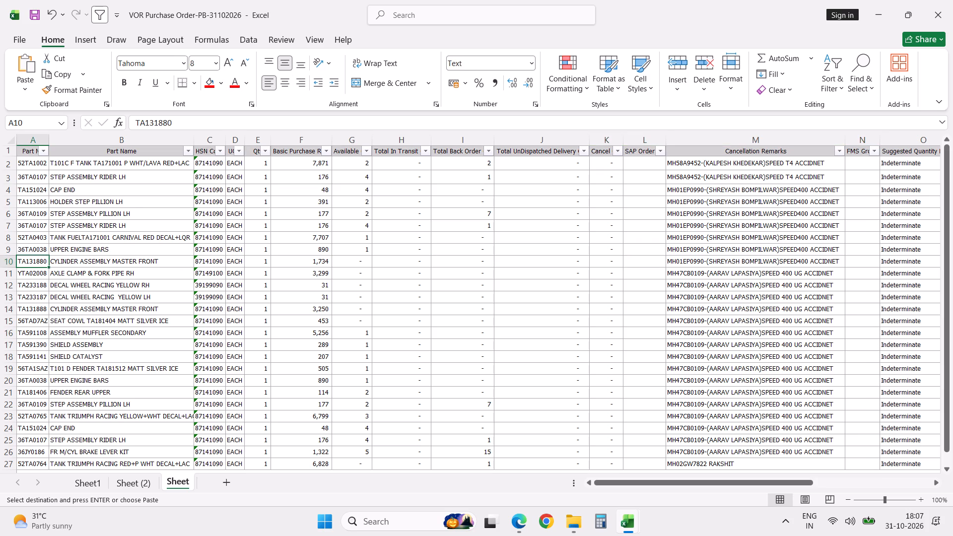
pyautogui.scroll(-2, 639, 257)
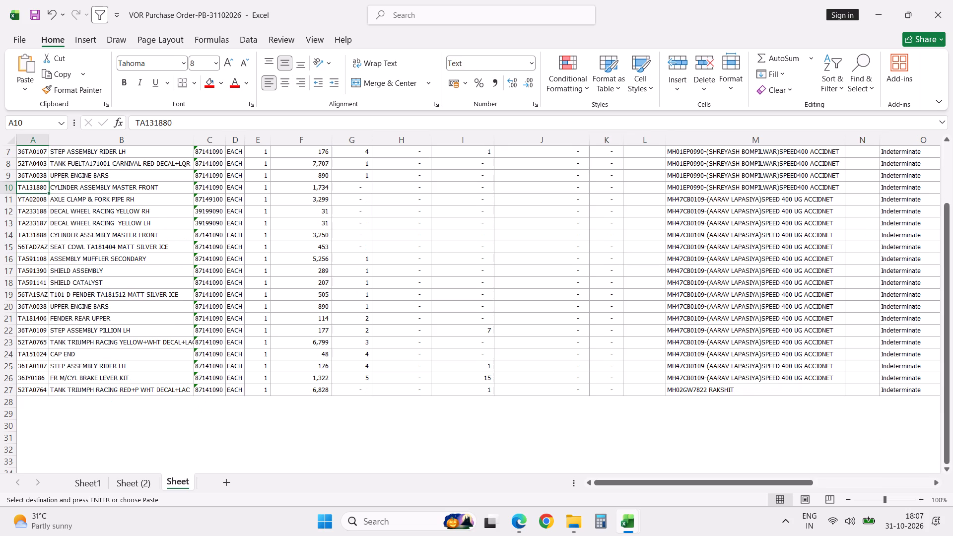
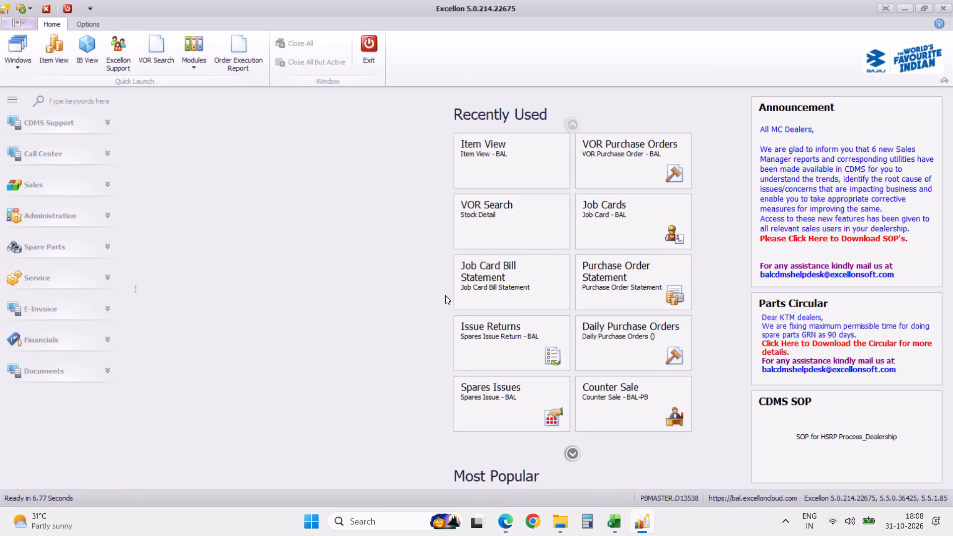
pyautogui.click(612, 180)
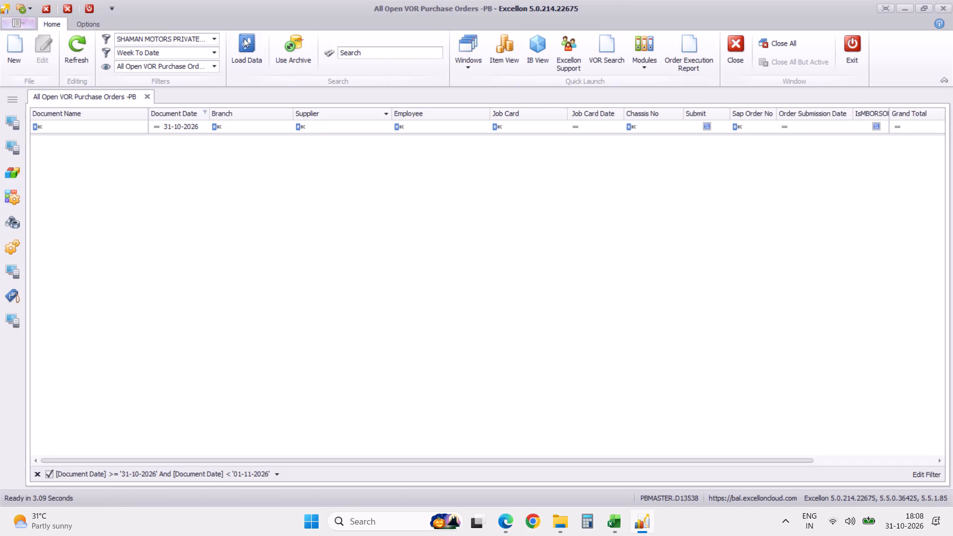
pyautogui.click(247, 40)
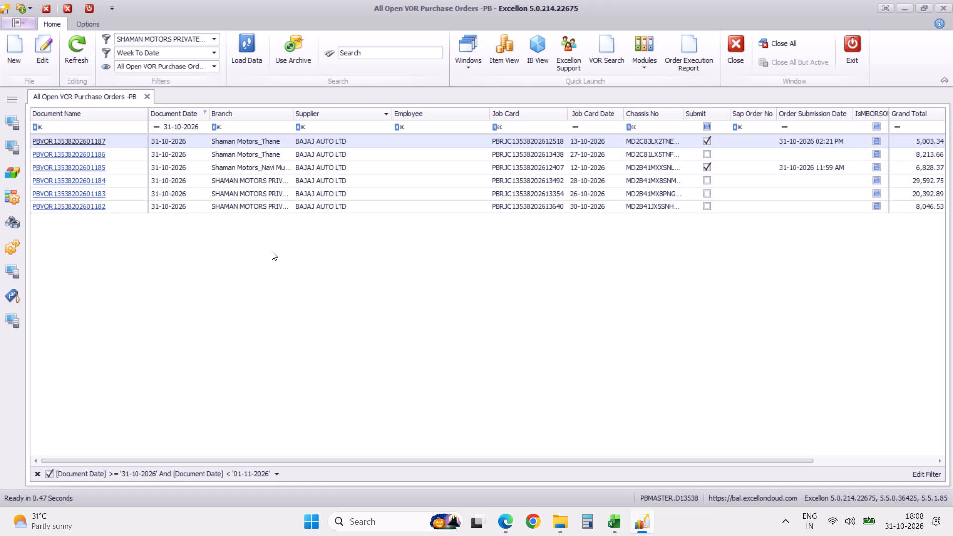
pyautogui.click(95, 155)
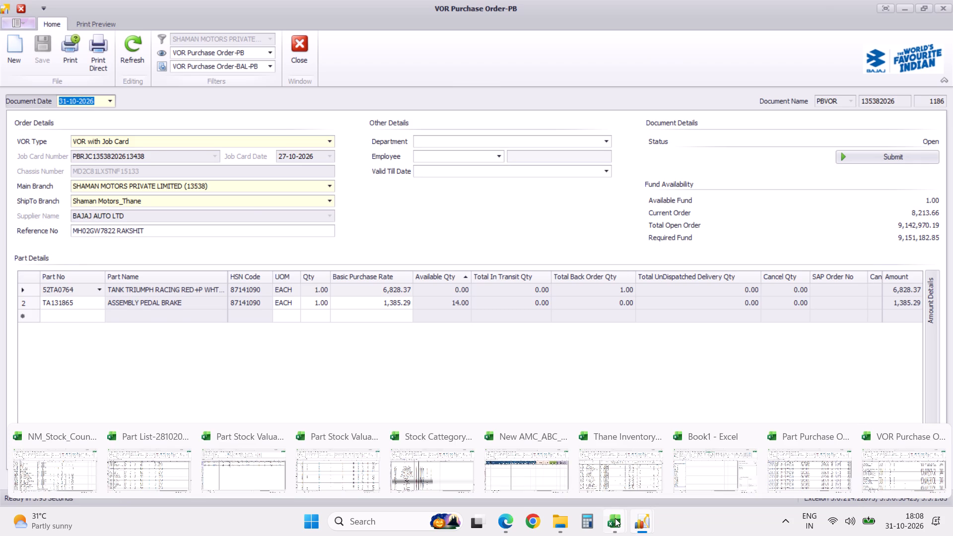
# Switch to the VOR Purchase Order-PB-31102026 workbook in Excel and search the worksheet named Sheet for part numbers containing 0764 and 1865.
pyautogui.click(860, 469)
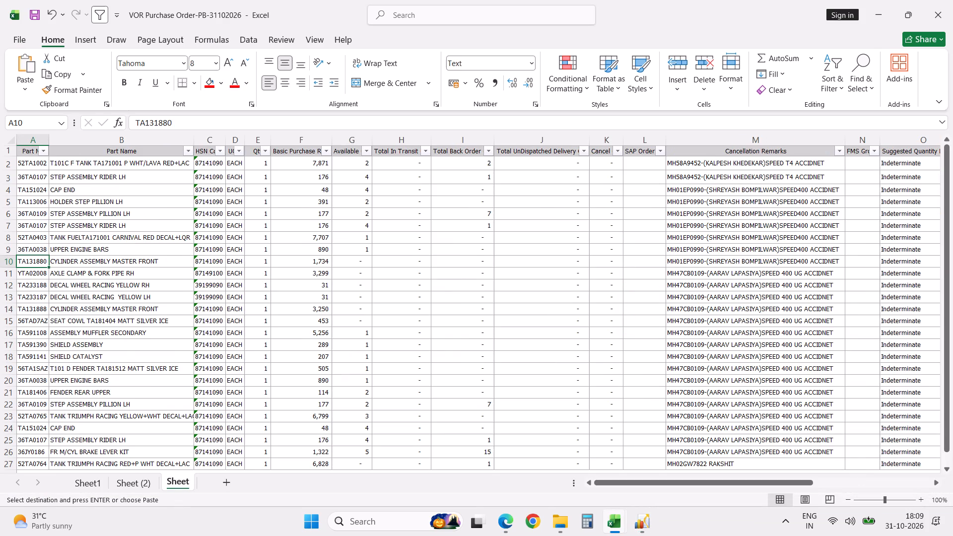
pyautogui.hotkey('ctrl', 'f')
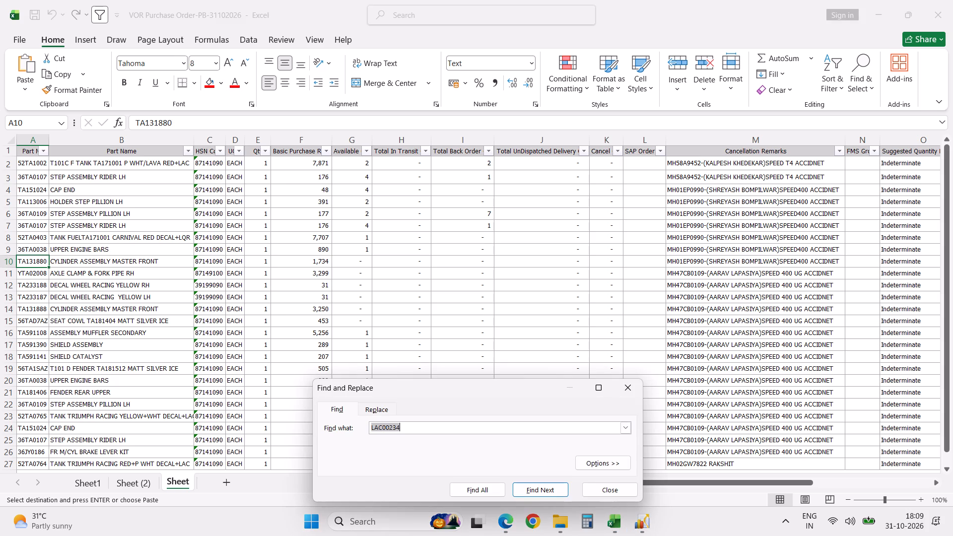
pyautogui.write('0764')
pyautogui.press('Return')
pyautogui.press('Return')
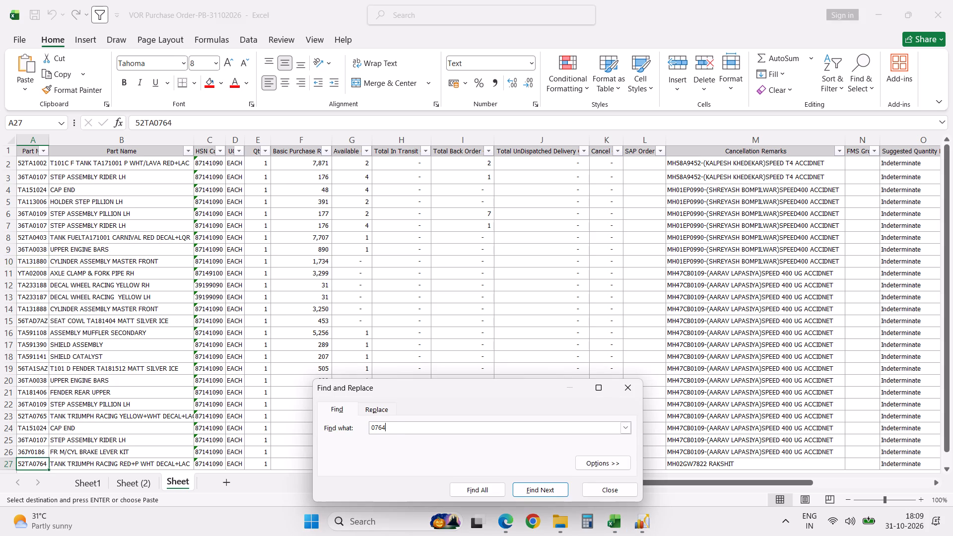
pyautogui.press('BackSpace')
pyautogui.press('BackSpace')
pyautogui.press('BackSpace')
pyautogui.press('BackSpace')
pyautogui.press('BackSpace')
pyautogui.write('1865')
pyautogui.press('Return')
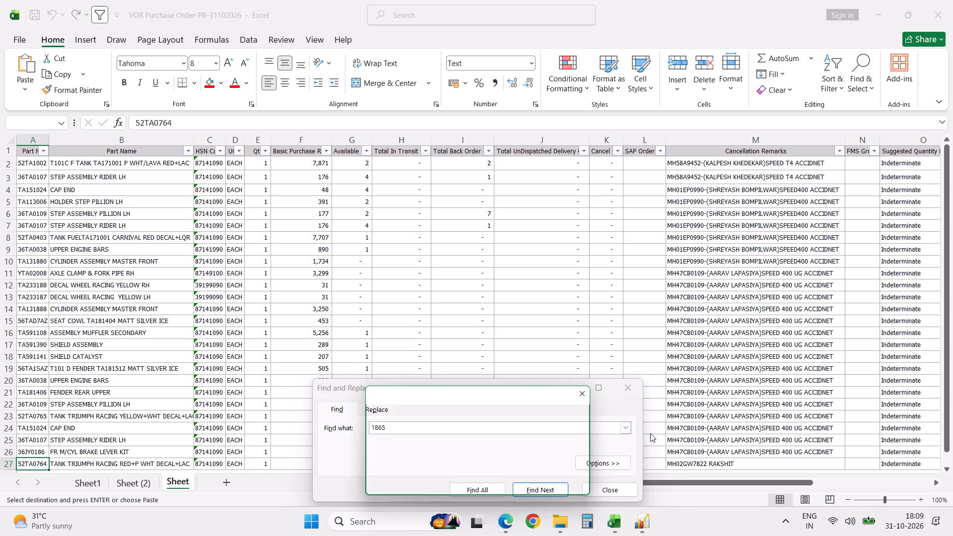
pyautogui.press('Return')
pyautogui.press('Escape')
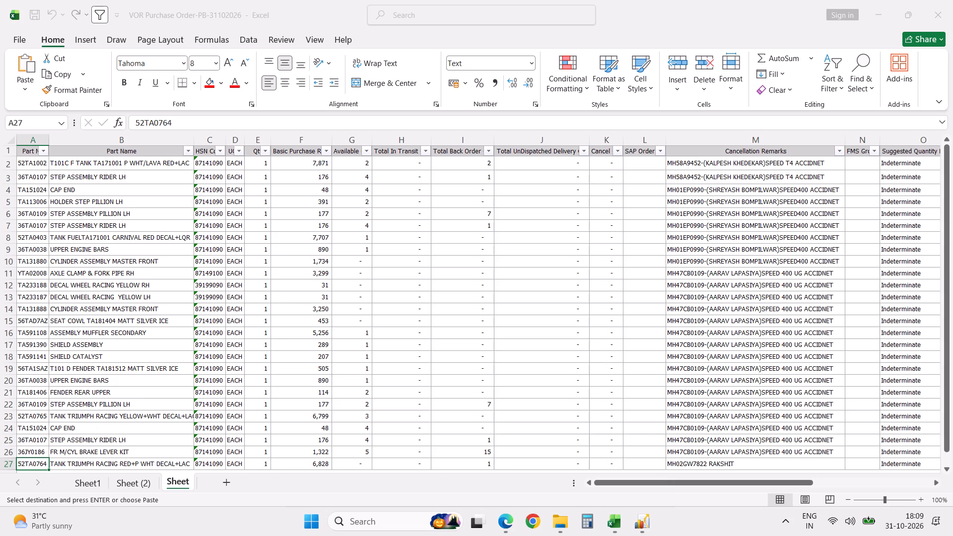
# Switch to Excellon, delete the TA131865 ASSEMBLY PEDAL BRAKE line from VOR order 1186, and save the order.
pyautogui.hotkey('alt', 'Tab')
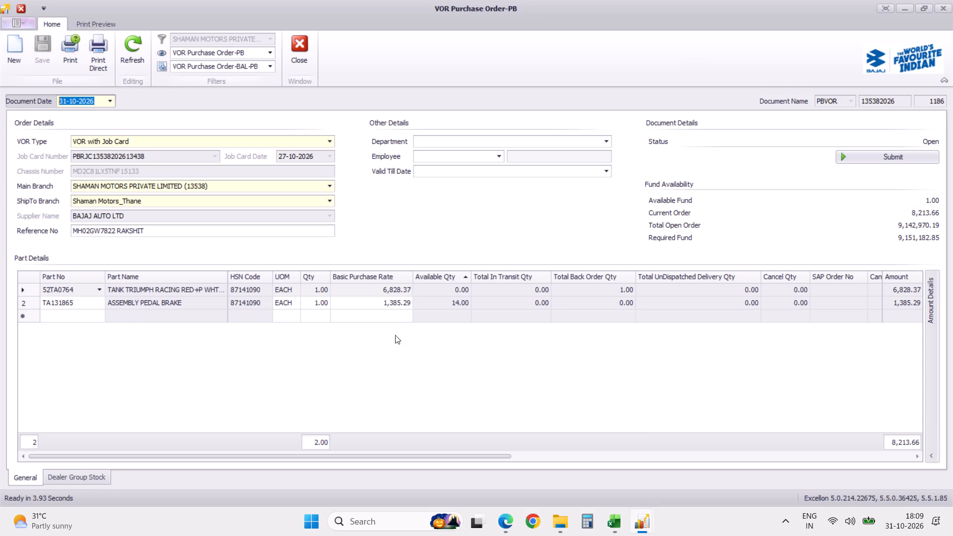
pyautogui.click(34, 304)
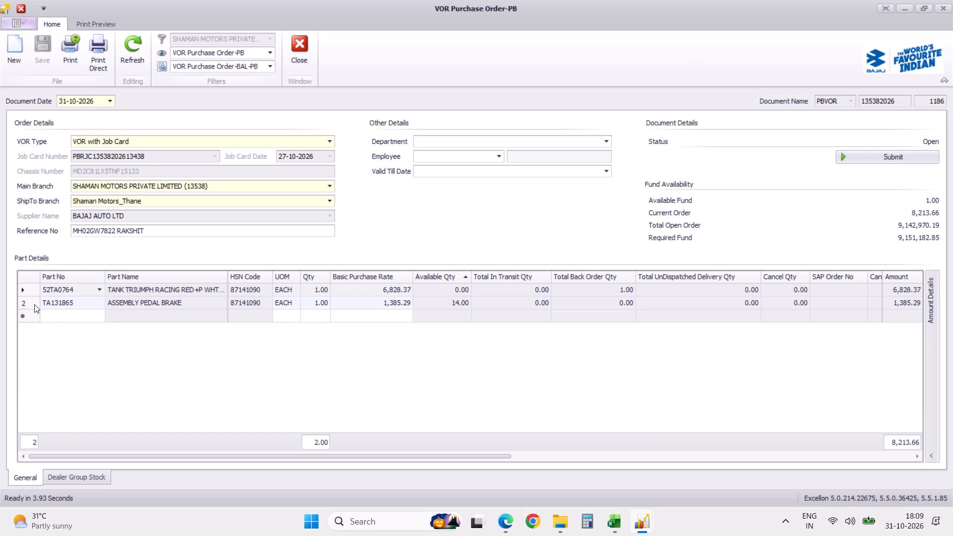
pyautogui.hotkey('ctrl', '-')
pyautogui.hotkey('ctrl', 'Delete')
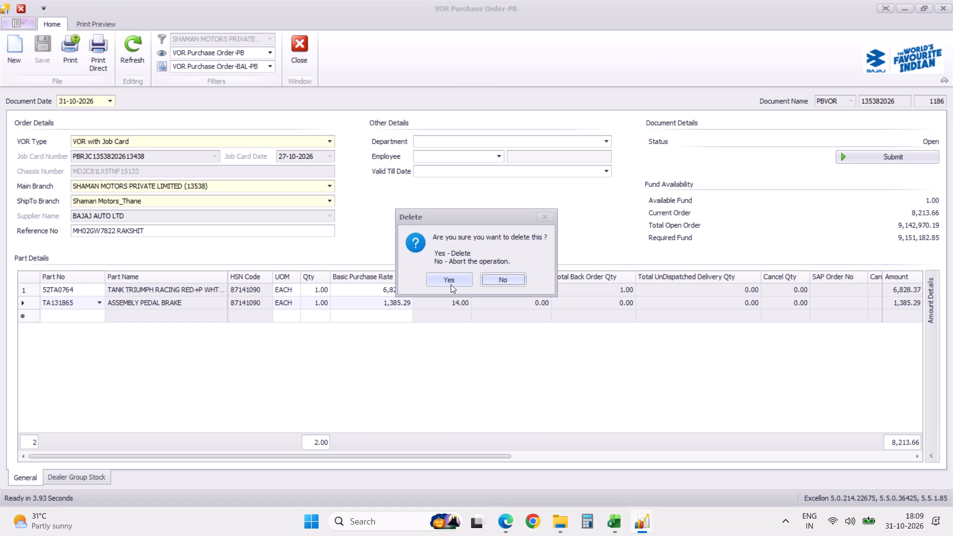
pyautogui.click(451, 284)
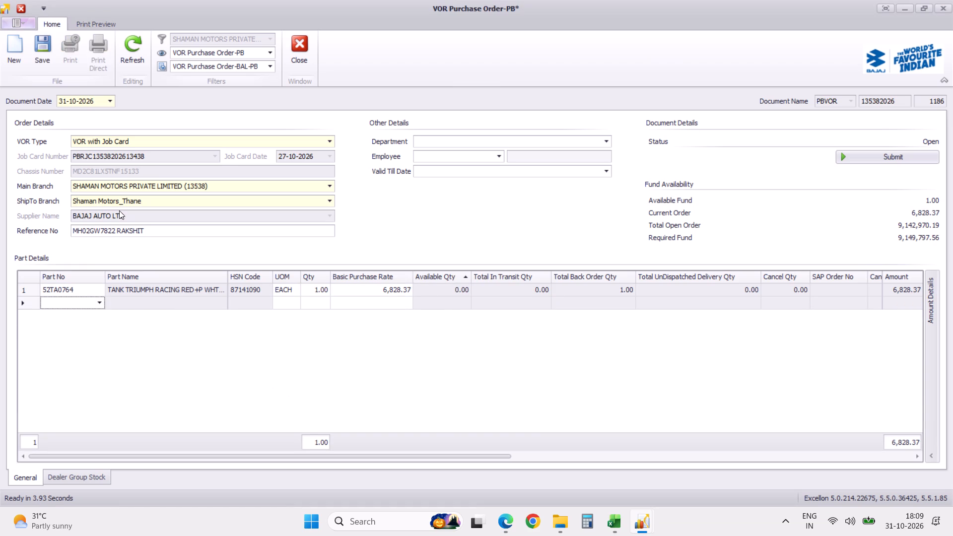
pyautogui.click(43, 56)
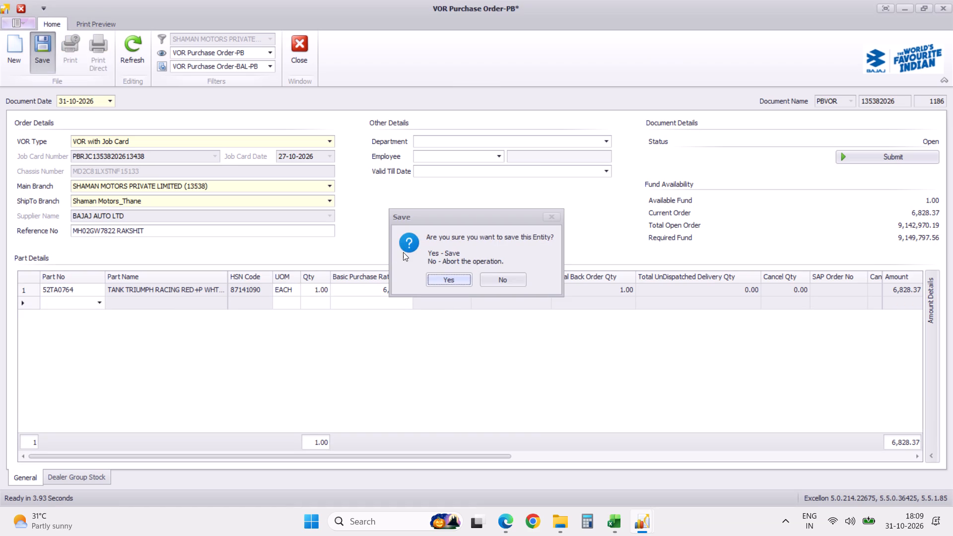
pyautogui.click(440, 279)
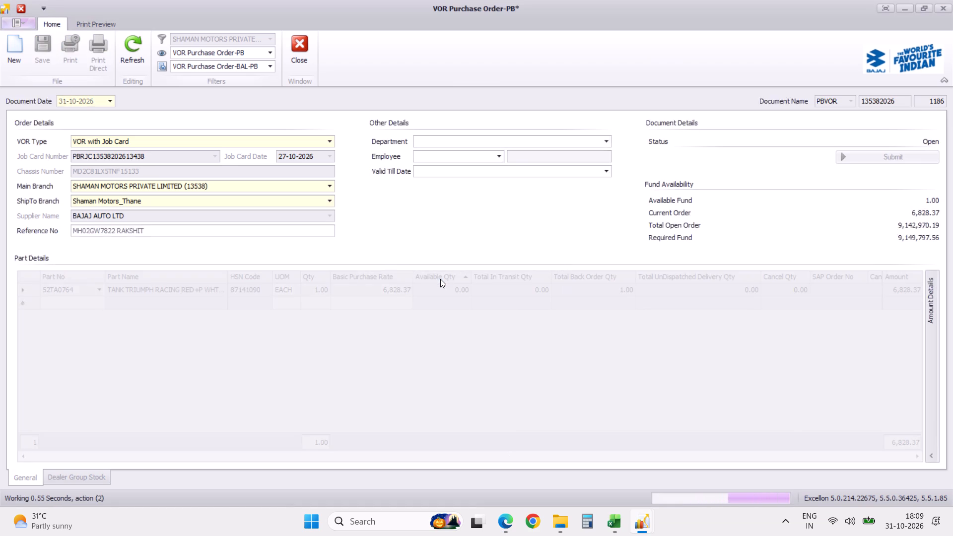
# Submit VOR order 1186, save it again, and close the order.
pyautogui.click(903, 159)
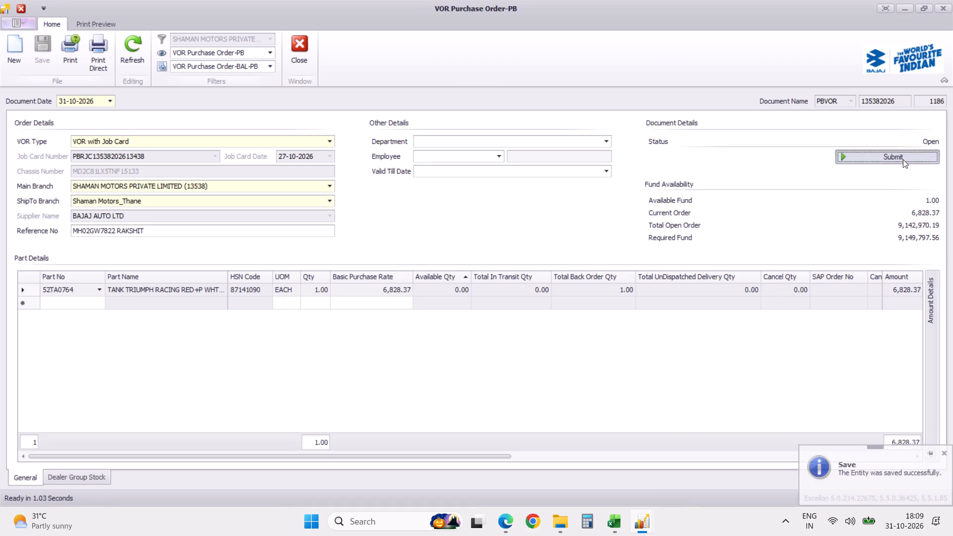
pyautogui.click(481, 277)
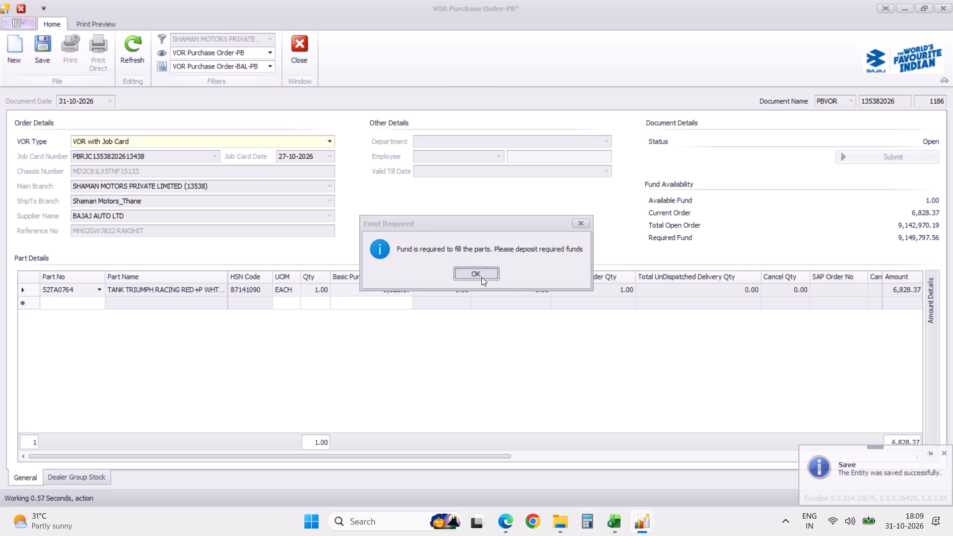
pyautogui.click(46, 63)
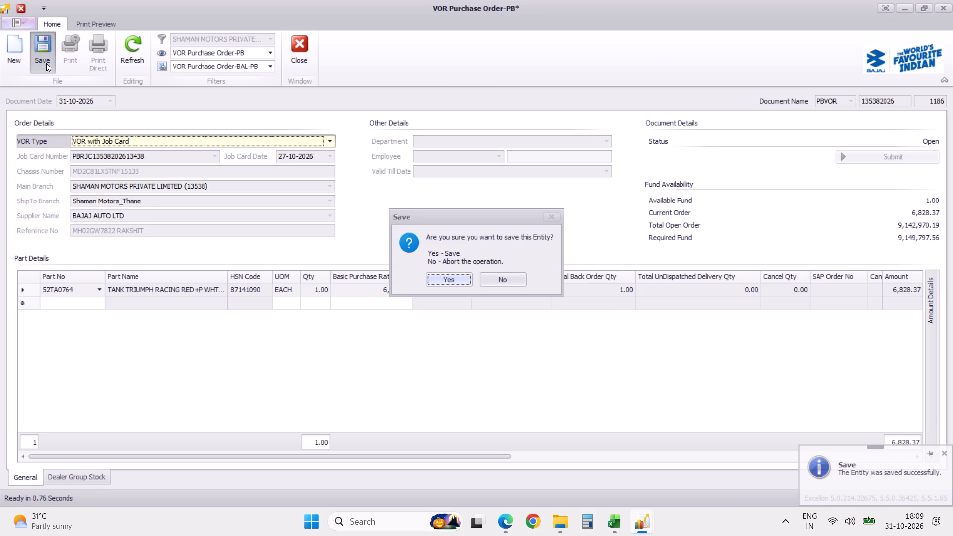
pyautogui.click(454, 279)
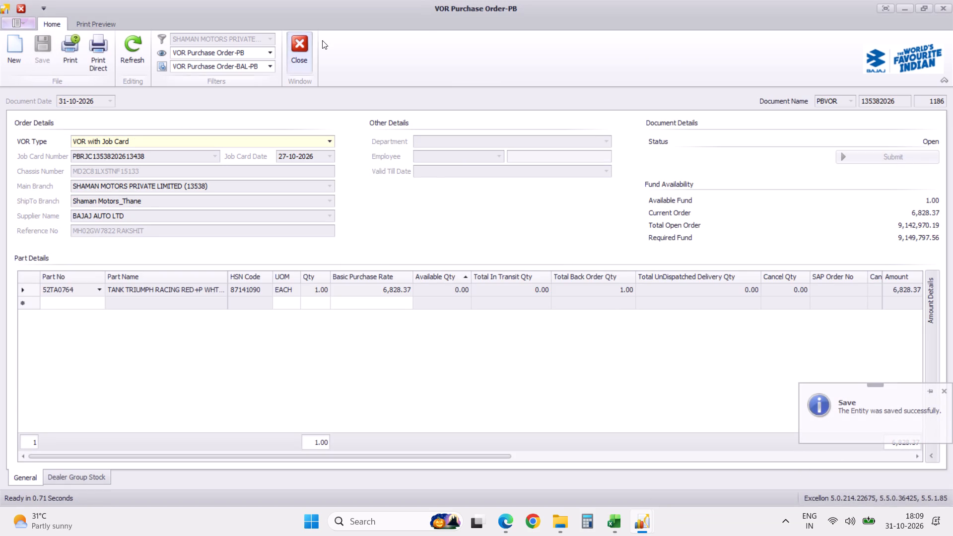
pyautogui.click(304, 47)
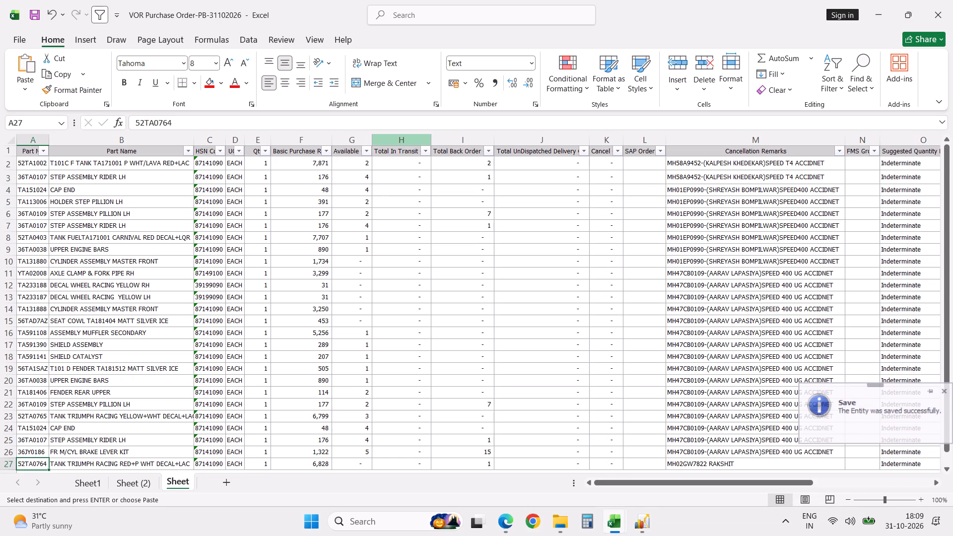
# Filter the Cancellation Remarks column on the Excel worksheet named Sheet to only the SPEED T4 accident vehicle's remark.
pyautogui.click(840, 152)
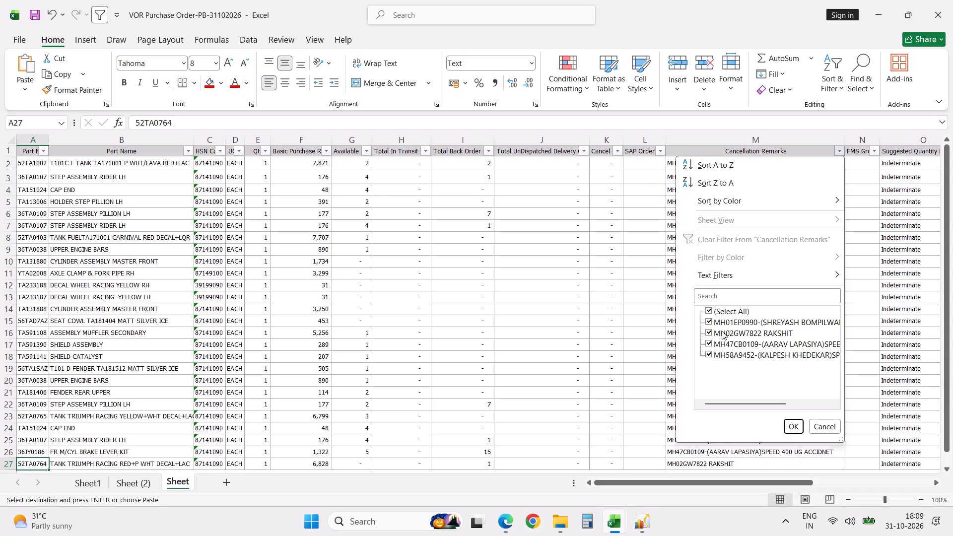
pyautogui.click(556, 296)
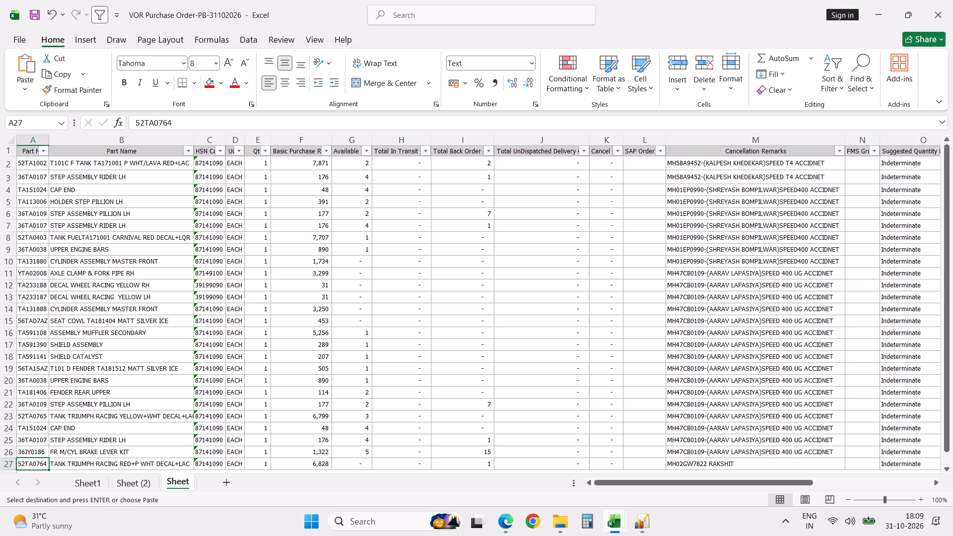
pyautogui.click(842, 154)
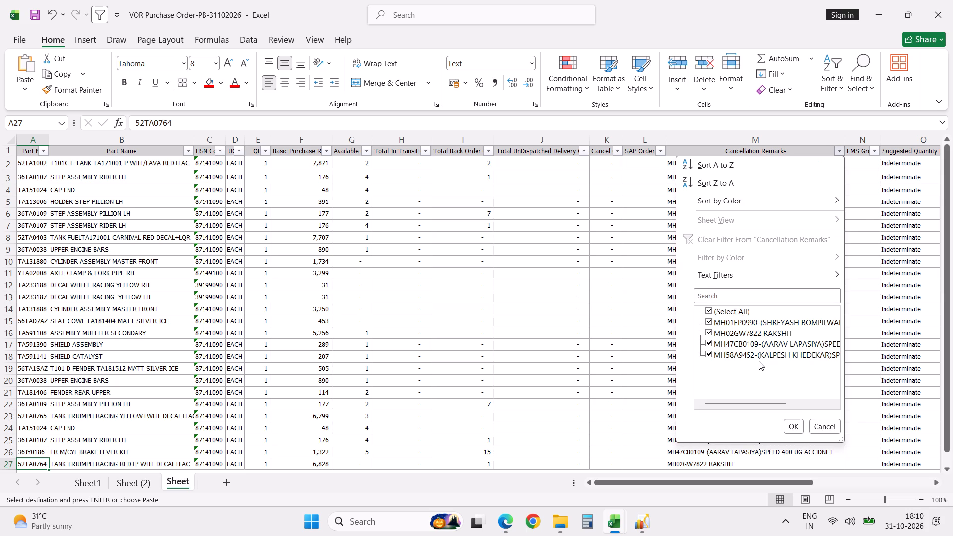
pyautogui.click(471, 268)
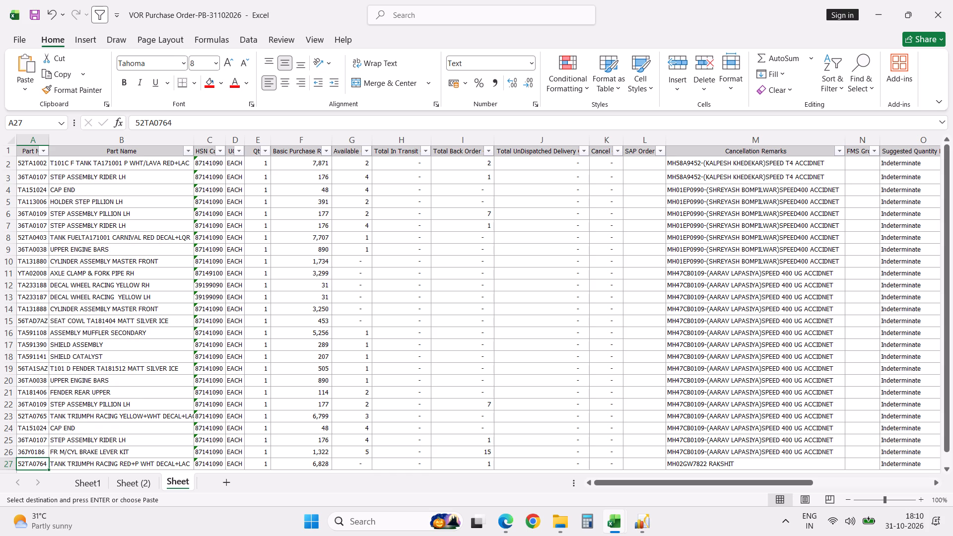
pyautogui.click(840, 148)
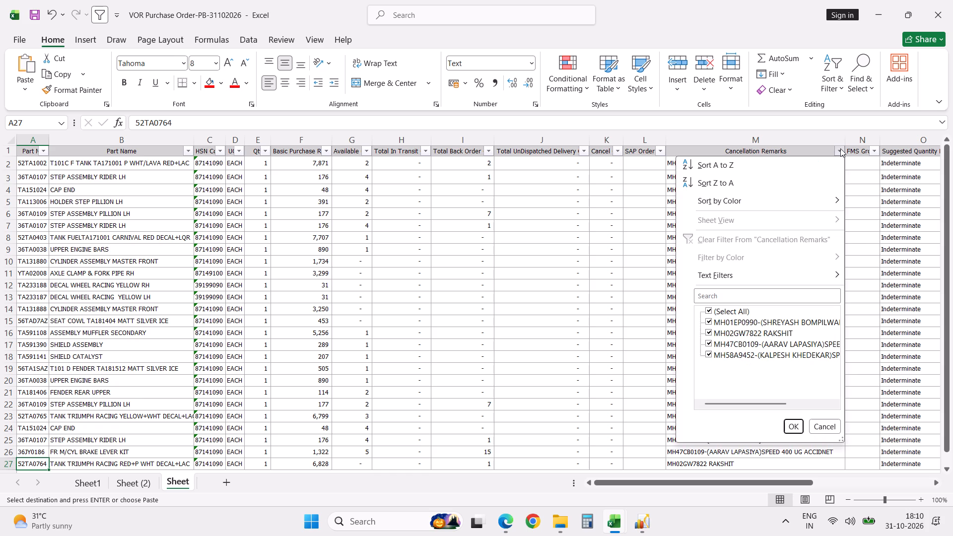
pyautogui.click(727, 310)
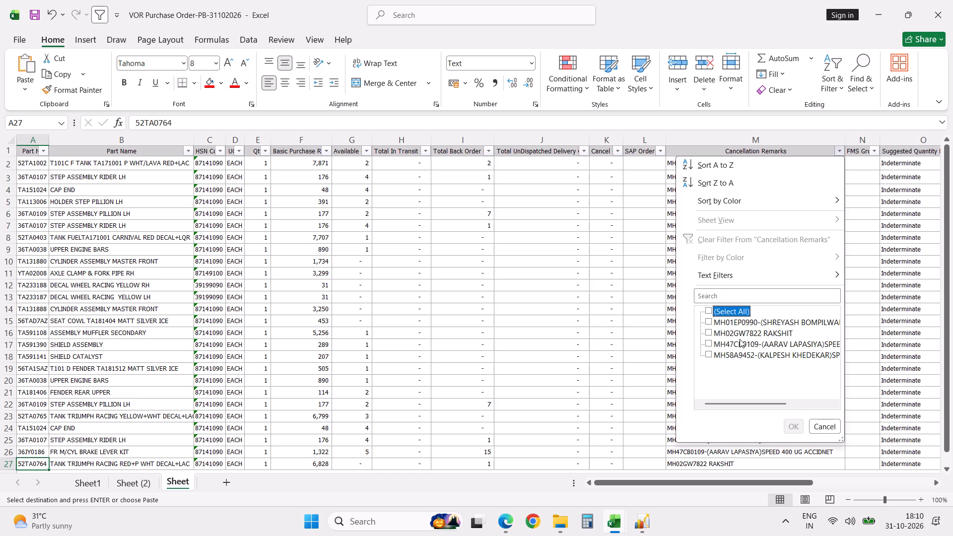
pyautogui.click(740, 352)
pyautogui.click(795, 426)
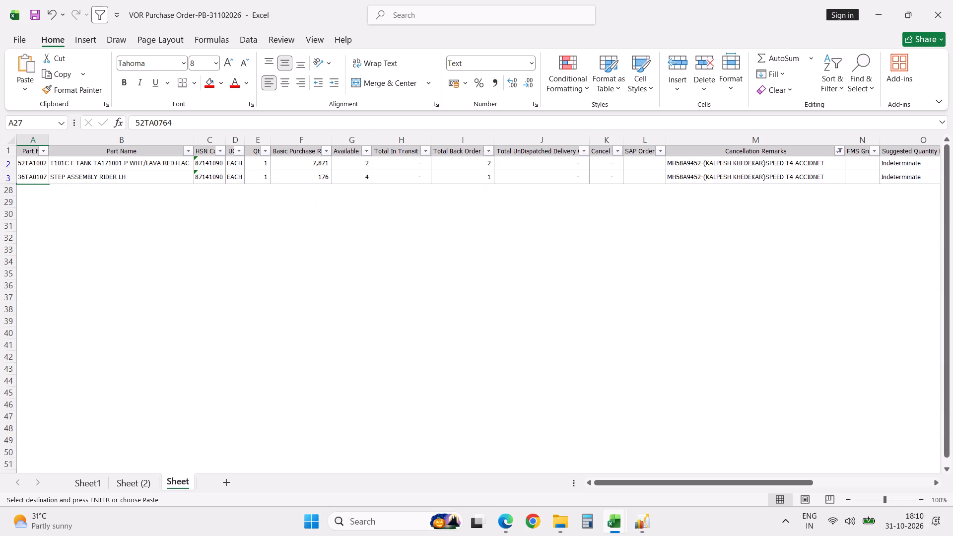
pyautogui.scroll(8, 420, 324)
pyautogui.hotkey('alt', 'Tab')
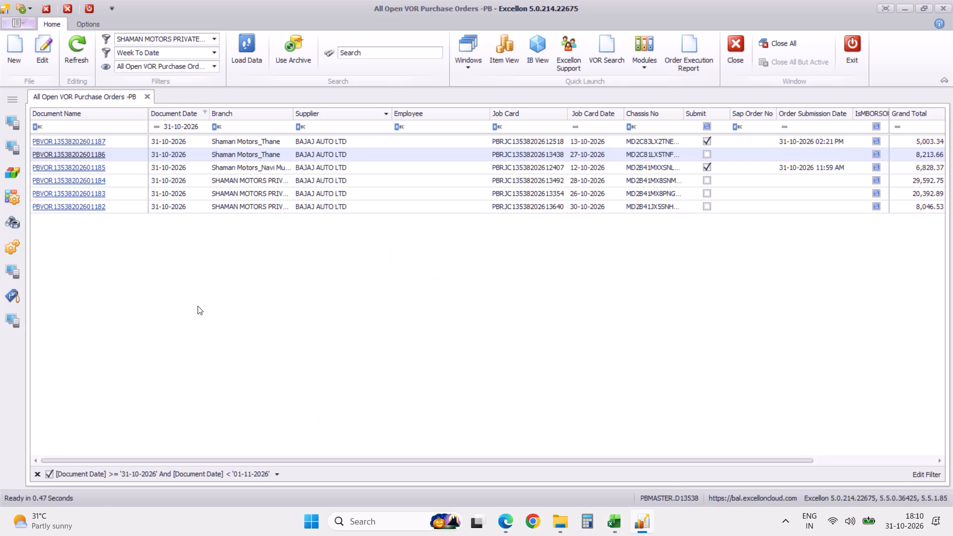
pyautogui.click(79, 205)
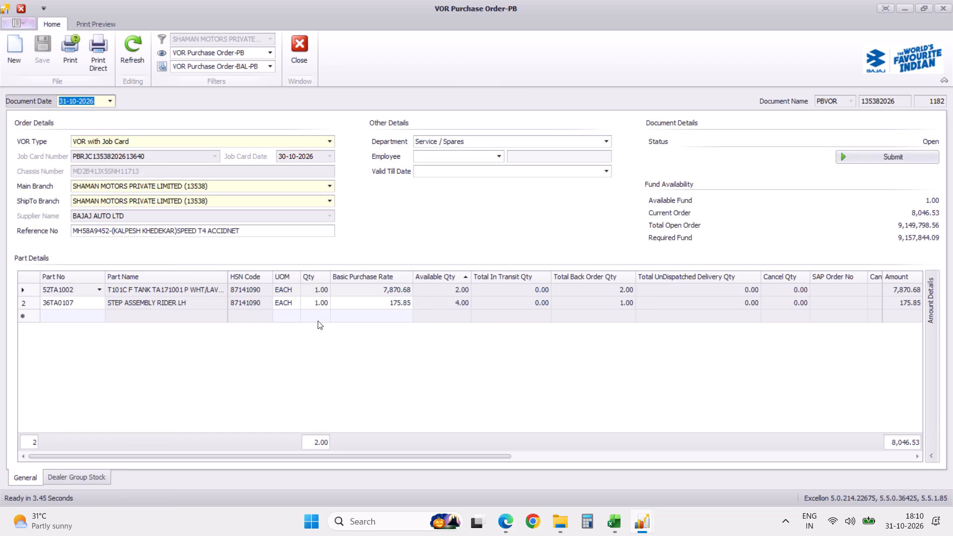
pyautogui.hotkey('alt', 'Tab')
pyautogui.hotkey('alt', 'Tab')
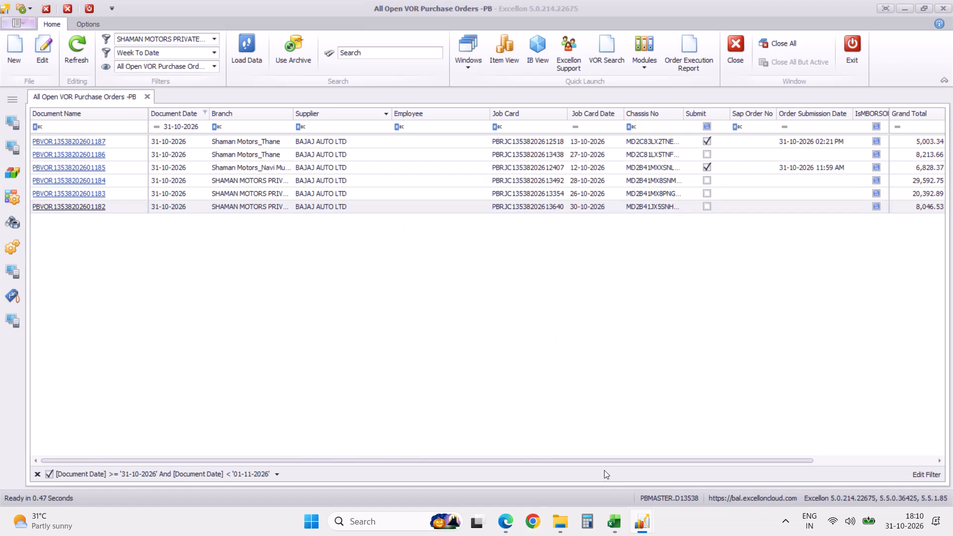
pyautogui.hotkey('alt', 'Tab')
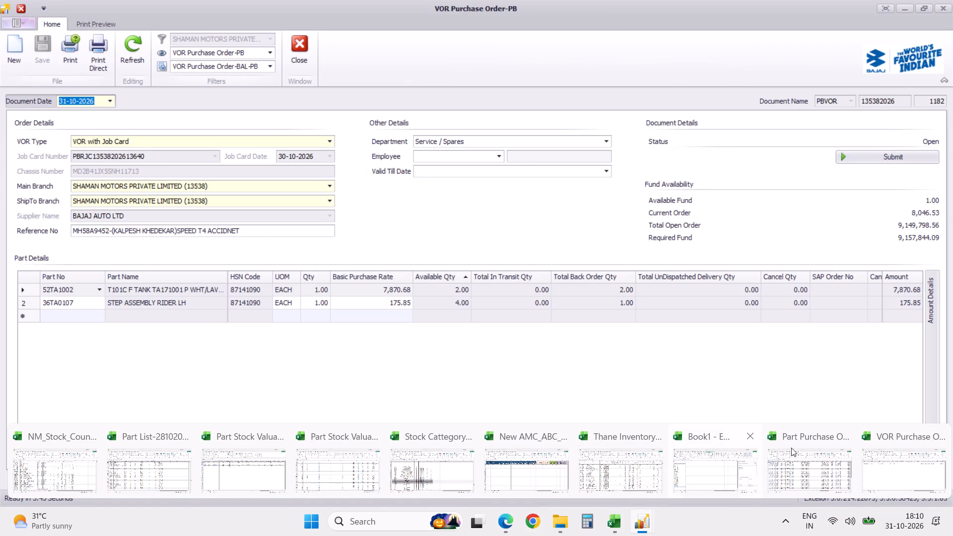
pyautogui.click(865, 454)
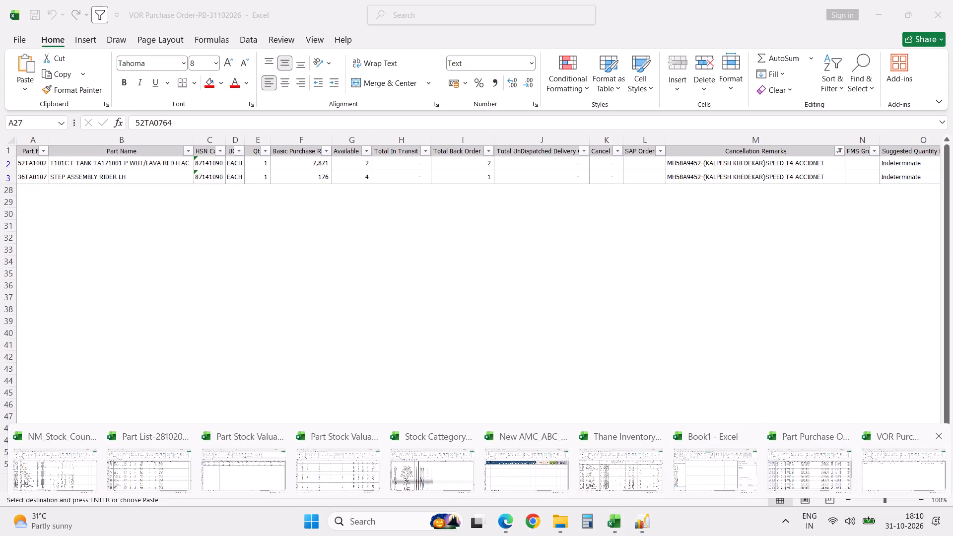
pyautogui.hotkey('alt', 'Tab')
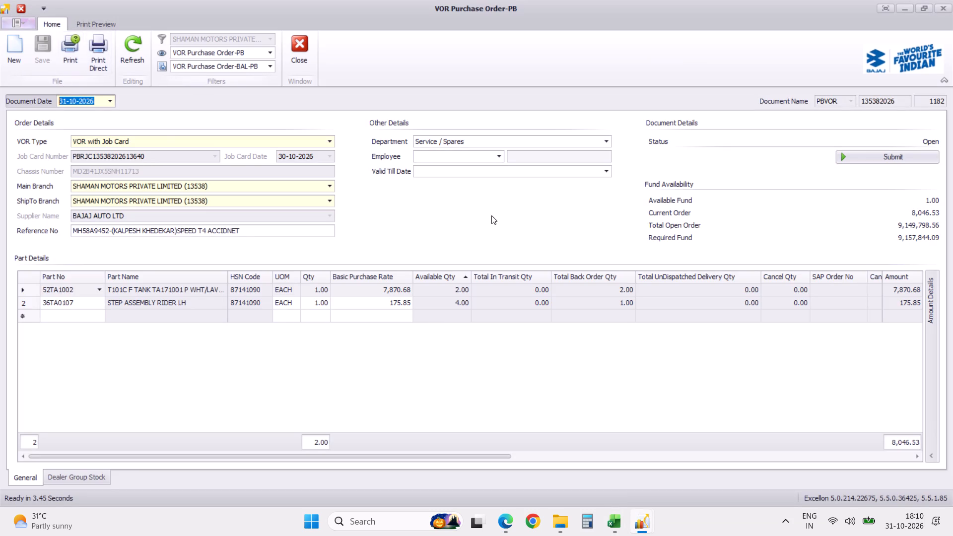
# Submit VOR order 1182, save it, and close the order.
pyautogui.click(912, 156)
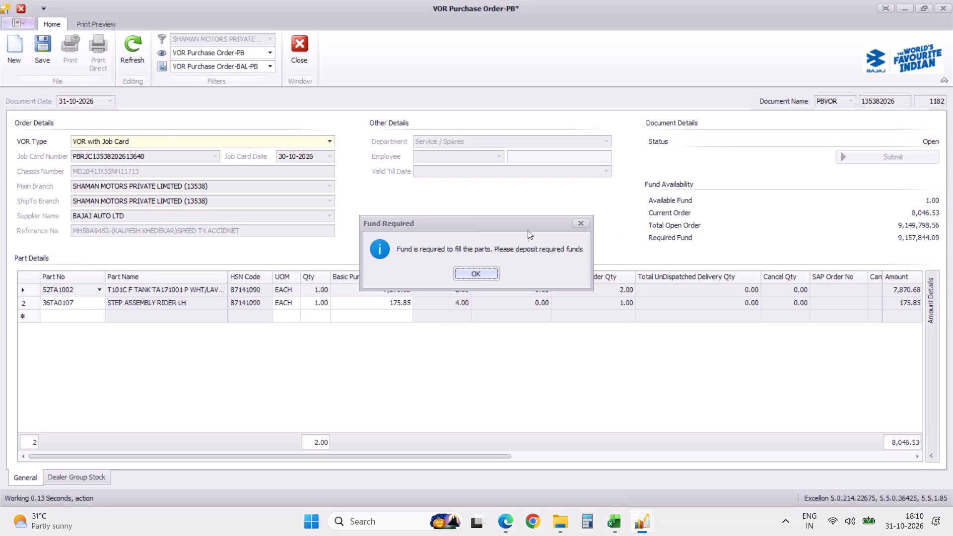
pyautogui.click(469, 274)
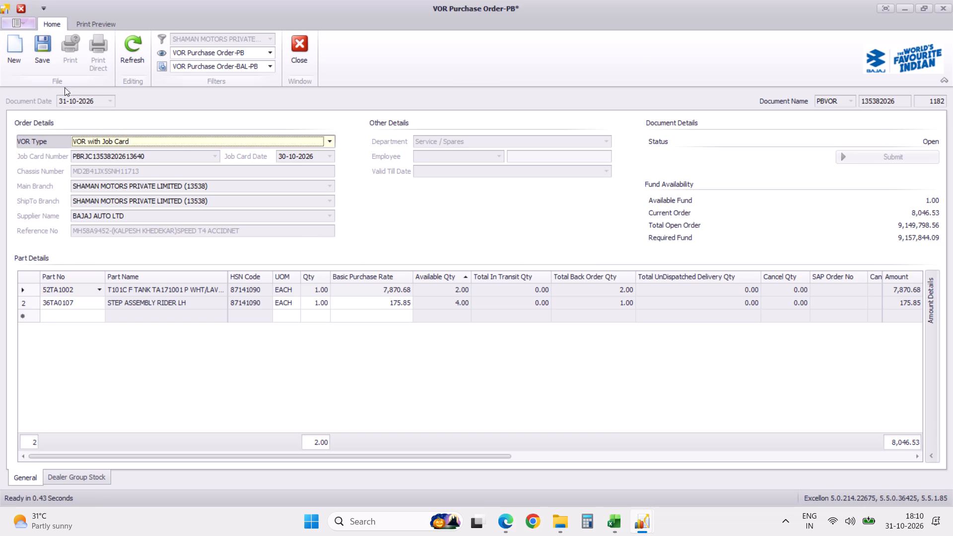
pyautogui.click(45, 57)
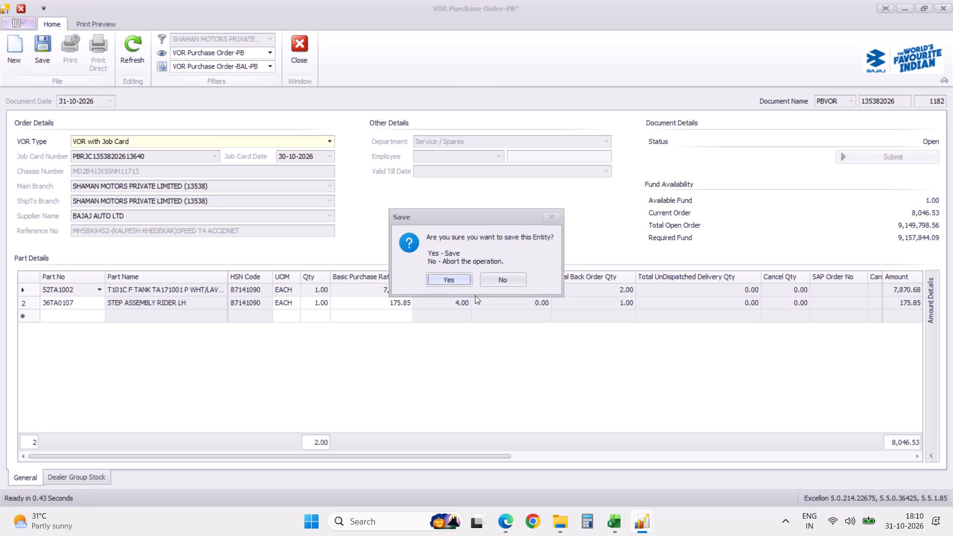
pyautogui.click(464, 283)
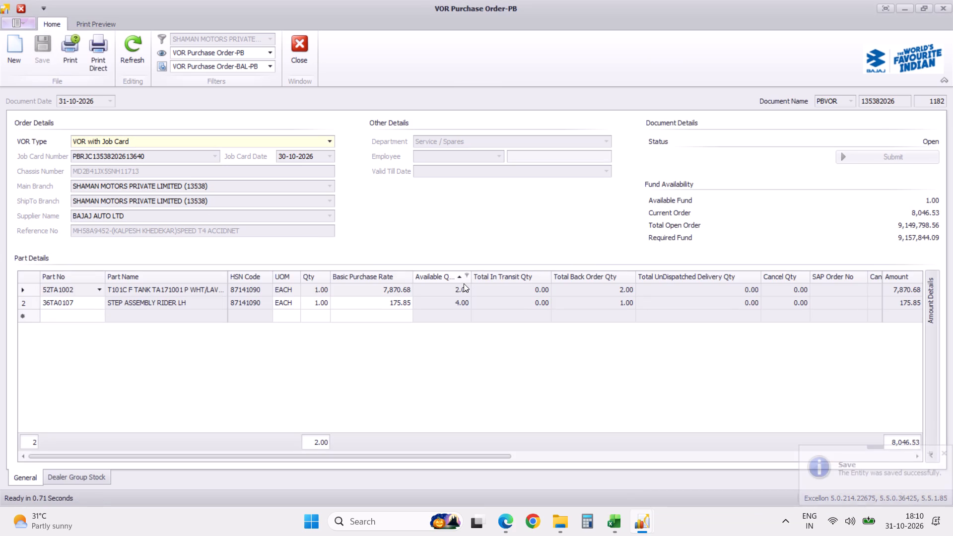
pyautogui.click(299, 42)
pyautogui.hotkey('alt', 'Tab')
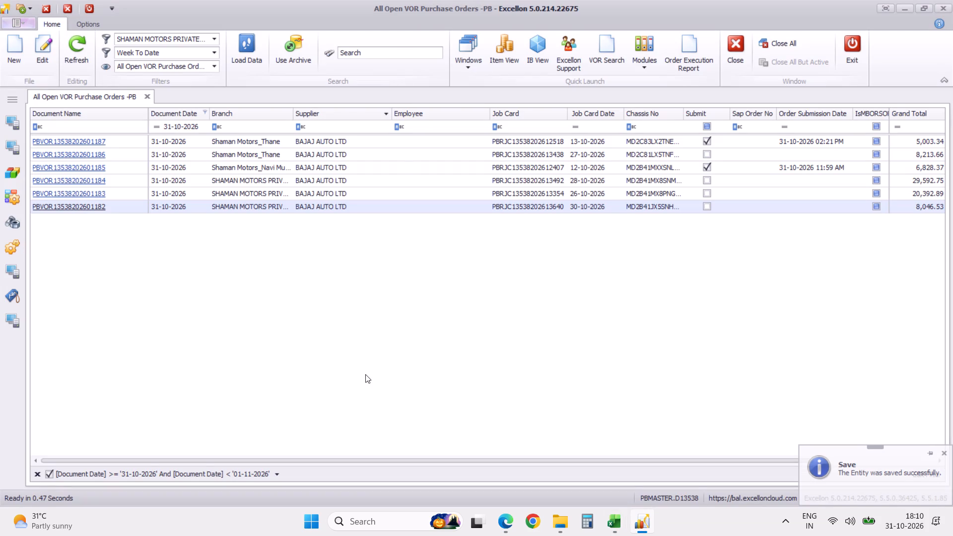
pyautogui.click(244, 42)
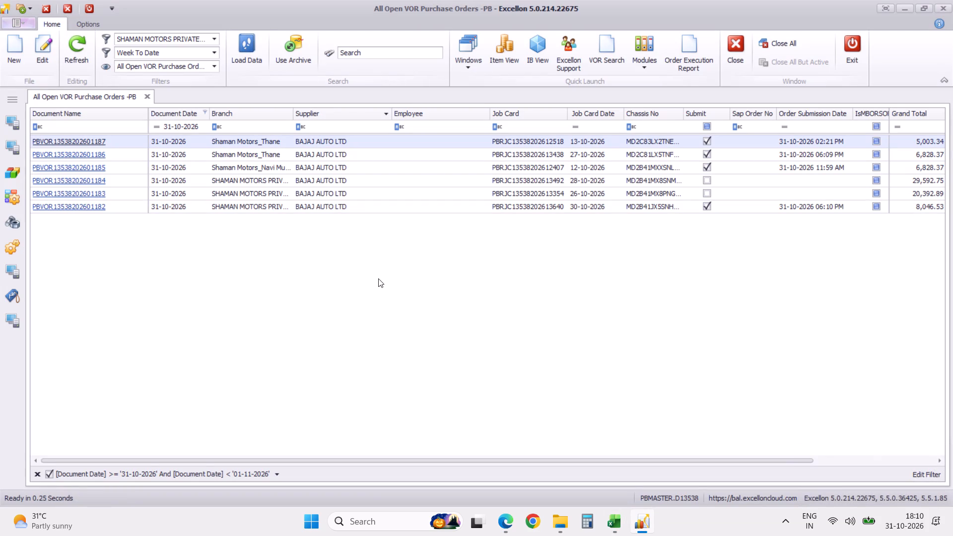
pyautogui.click(95, 195)
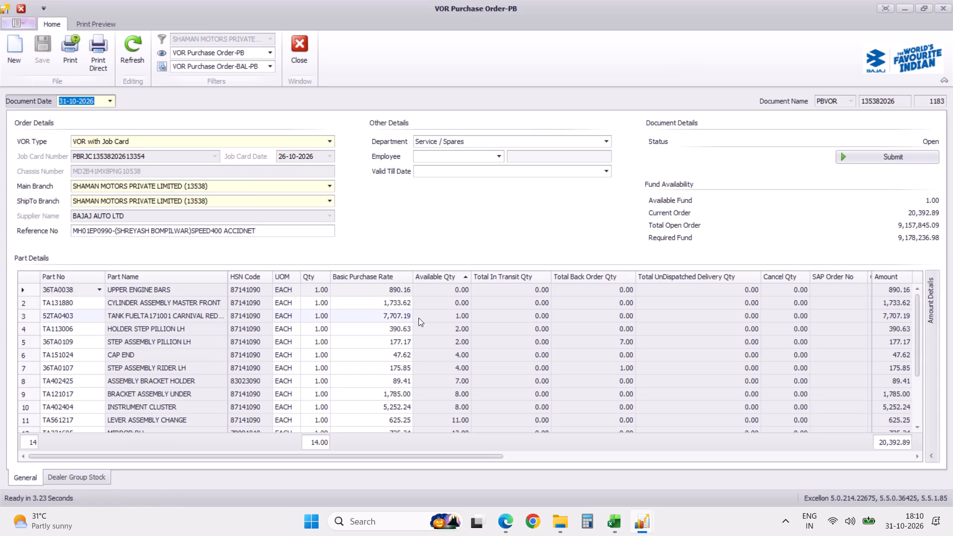
pyautogui.scroll(-18, 418, 318)
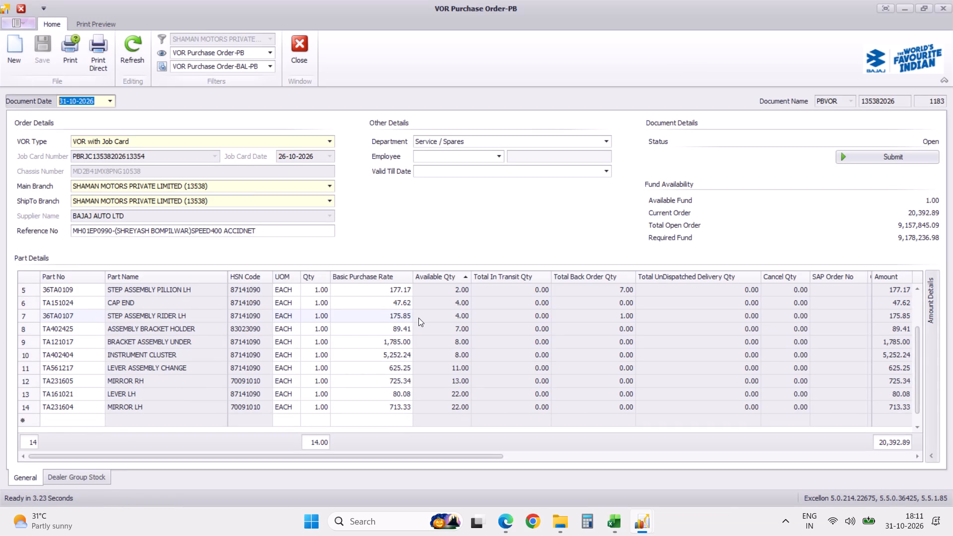
# Switch to the VOR Purchase Order-PB-31102026 workbook in Excel and filter Cancellation Remarks to only the SPEED400 accident remark matching order 1183's reference.
pyautogui.hotkey('alt', 'Tab')
pyautogui.hotkey('alt', 'Tab')
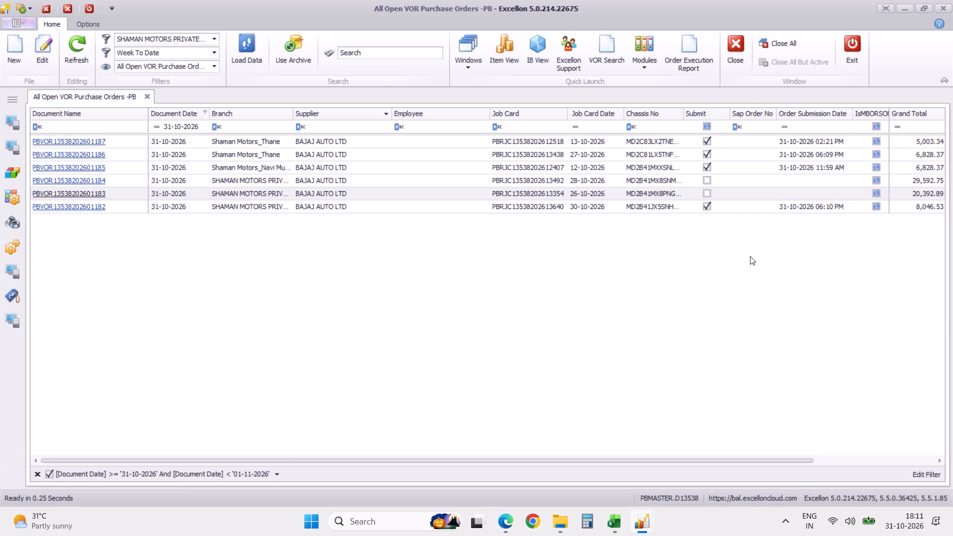
pyautogui.hotkey('alt', 'Tab')
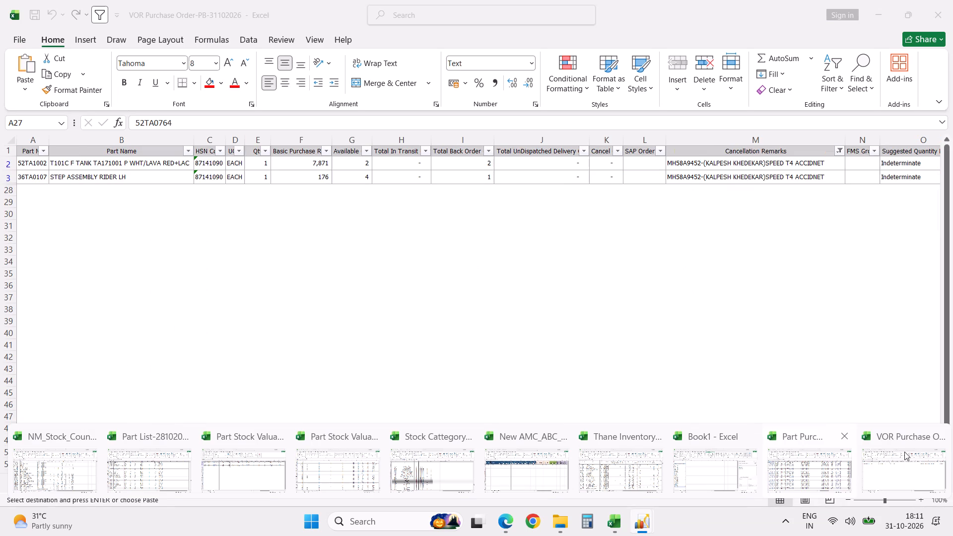
pyautogui.click(904, 452)
pyautogui.click(839, 148)
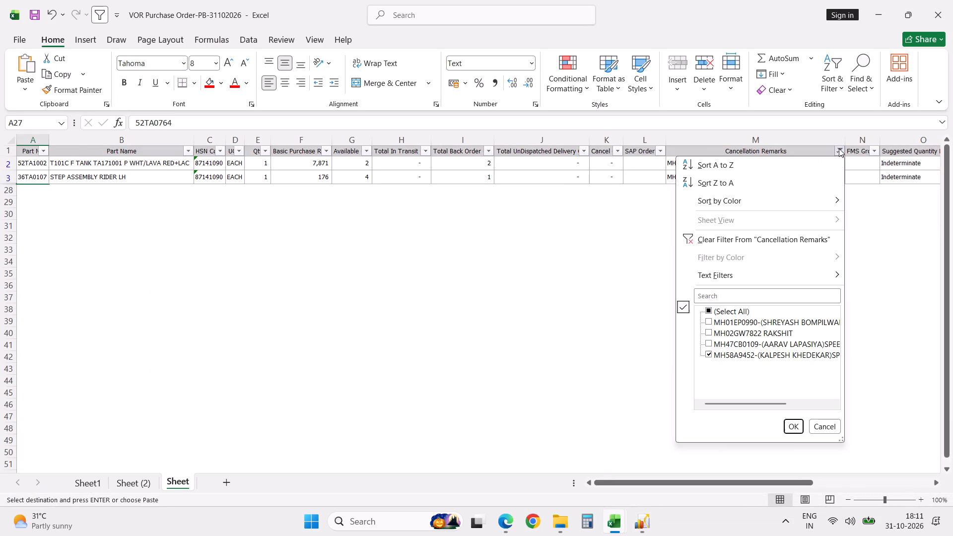
pyautogui.click(734, 354)
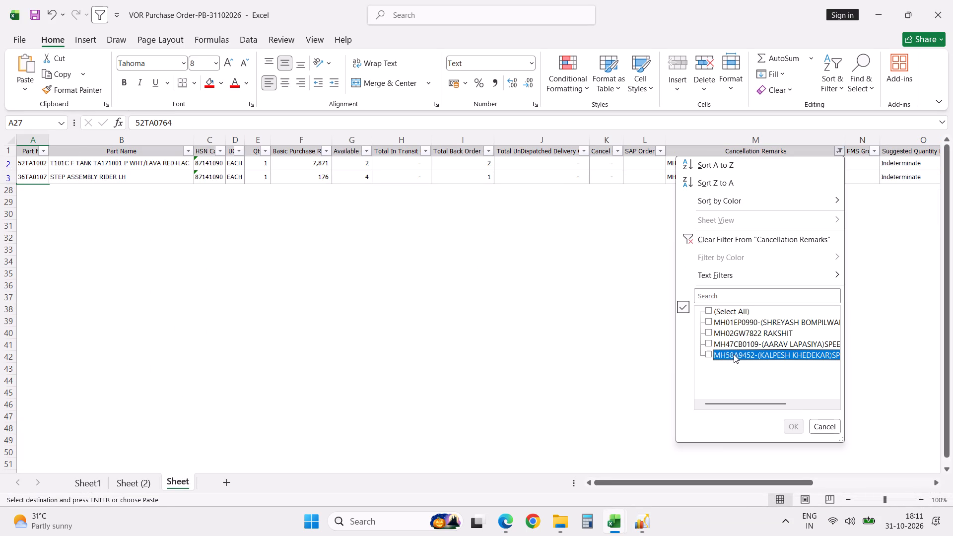
pyautogui.click(737, 326)
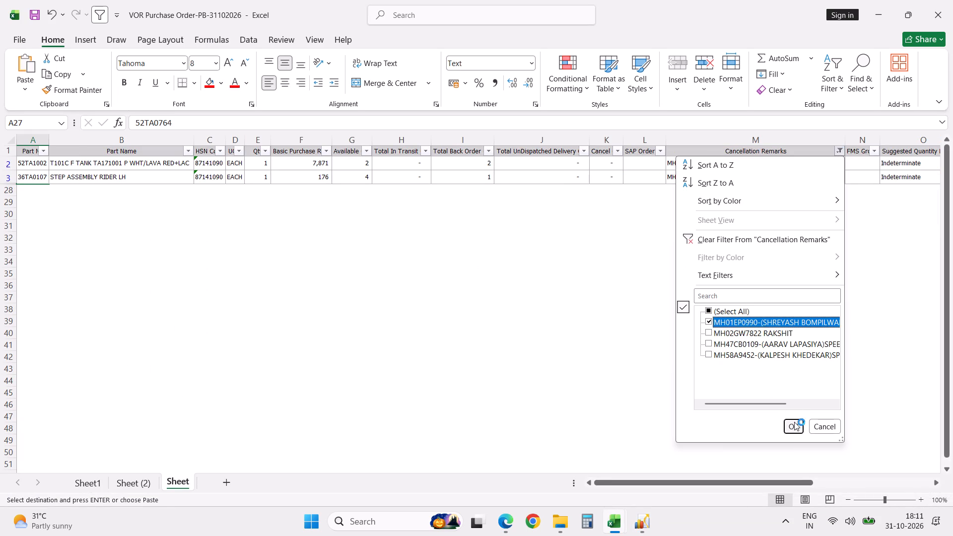
pyautogui.click(794, 429)
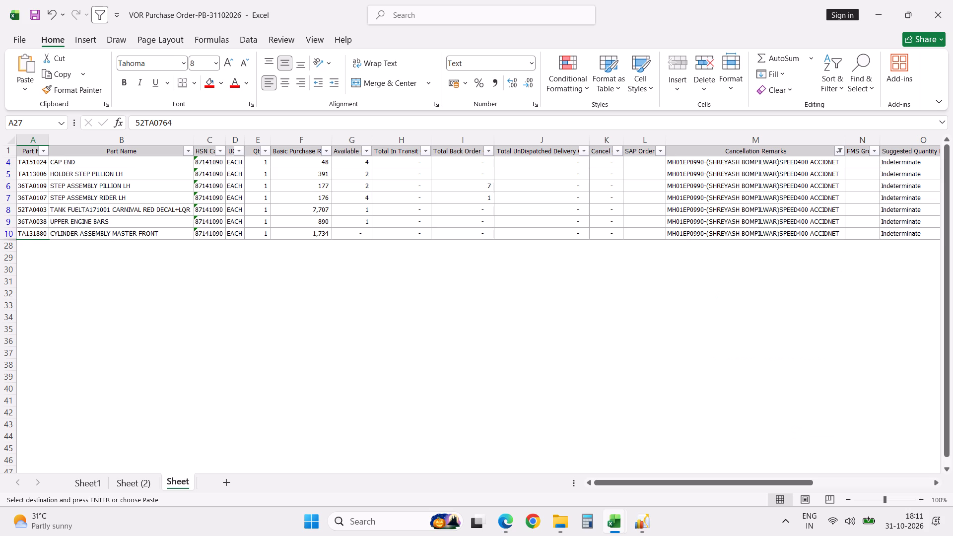
# Compare the filtered rows with order 1183 in Excellon and colour part numbers 36TA0038 and TA131880 red in the worksheet.
pyautogui.hotkey('alt', 'Tab')
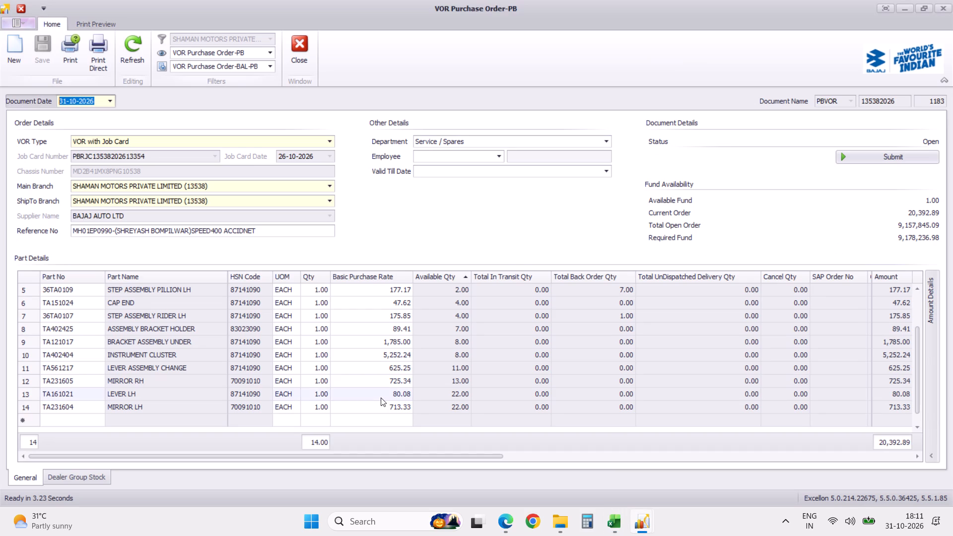
pyautogui.hotkey('alt', 'Tab')
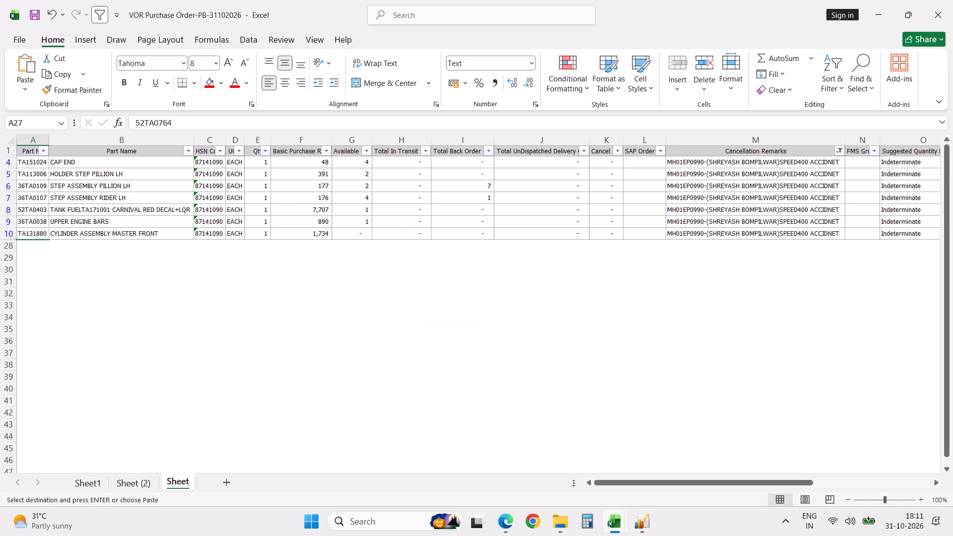
pyautogui.hotkey('alt', 'Tab')
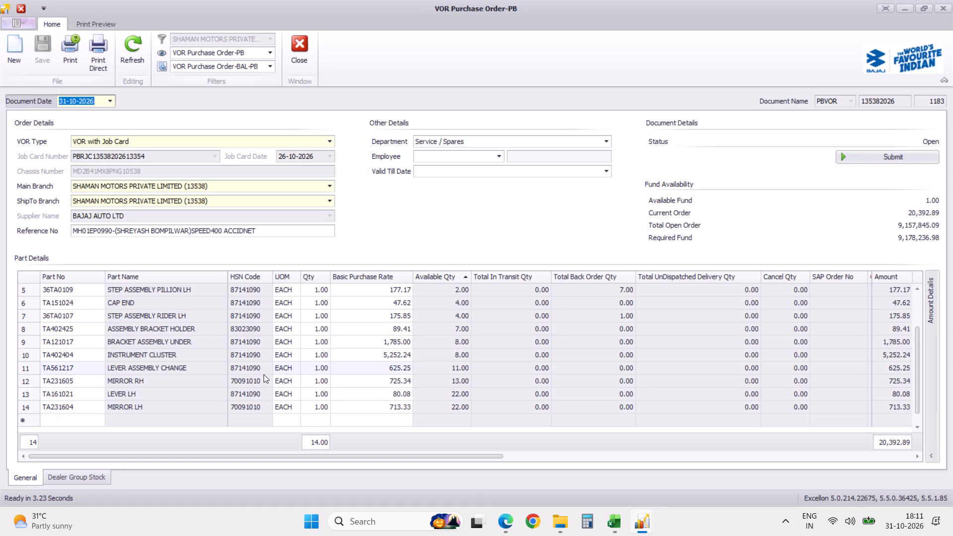
pyautogui.scroll(11, 264, 374)
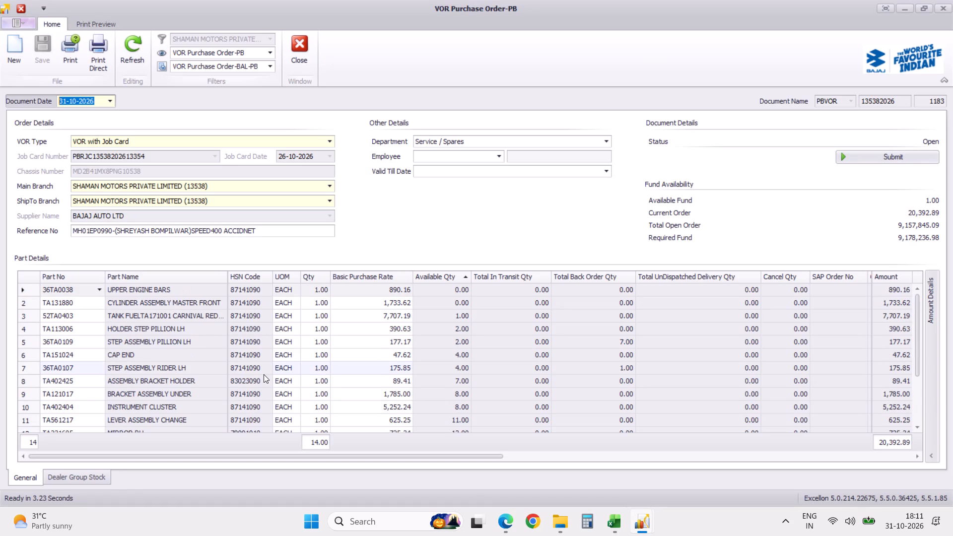
pyautogui.scroll(20, 264, 374)
pyautogui.scroll(20, 264, 374)
pyautogui.scroll(3, 264, 374)
pyautogui.hotkey('alt', 'Tab')
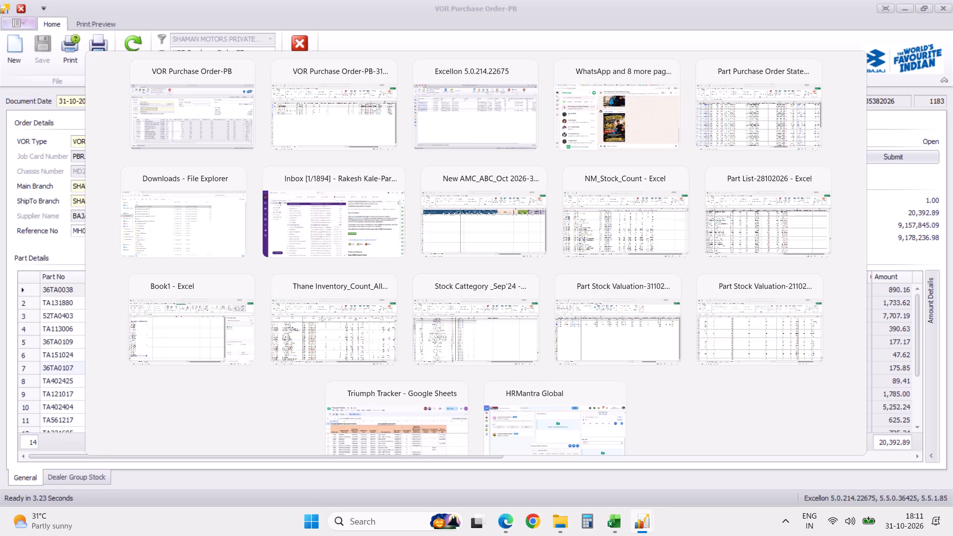
pyautogui.click(34, 223)
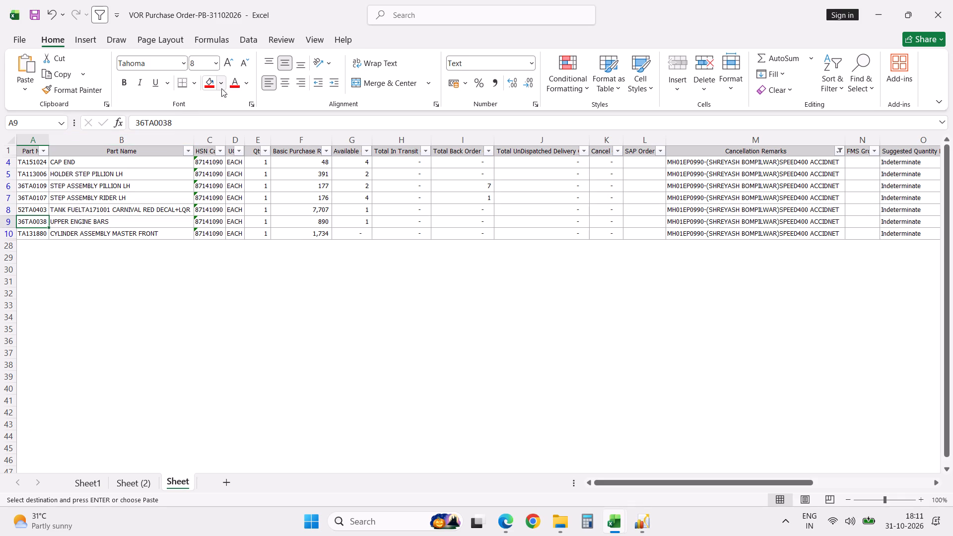
pyautogui.click(229, 85)
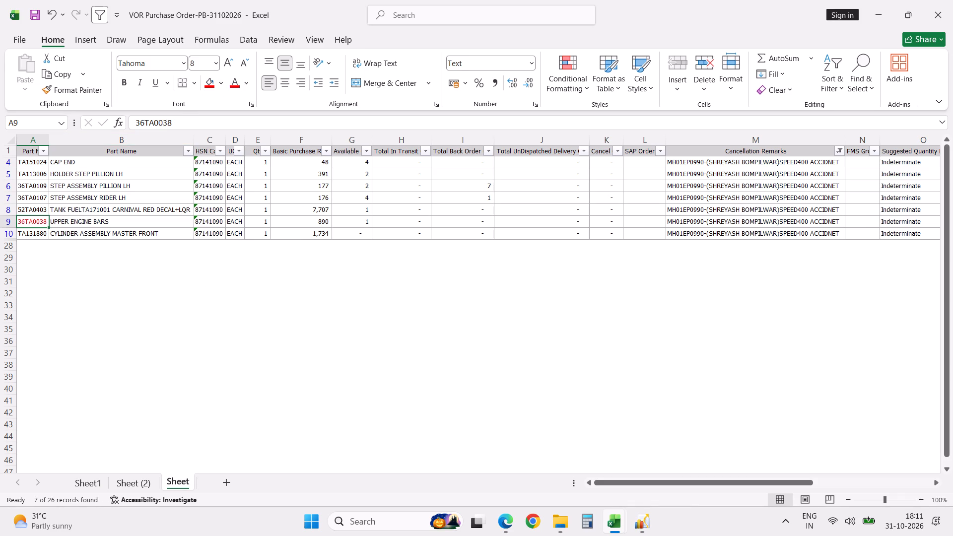
pyautogui.click(38, 235)
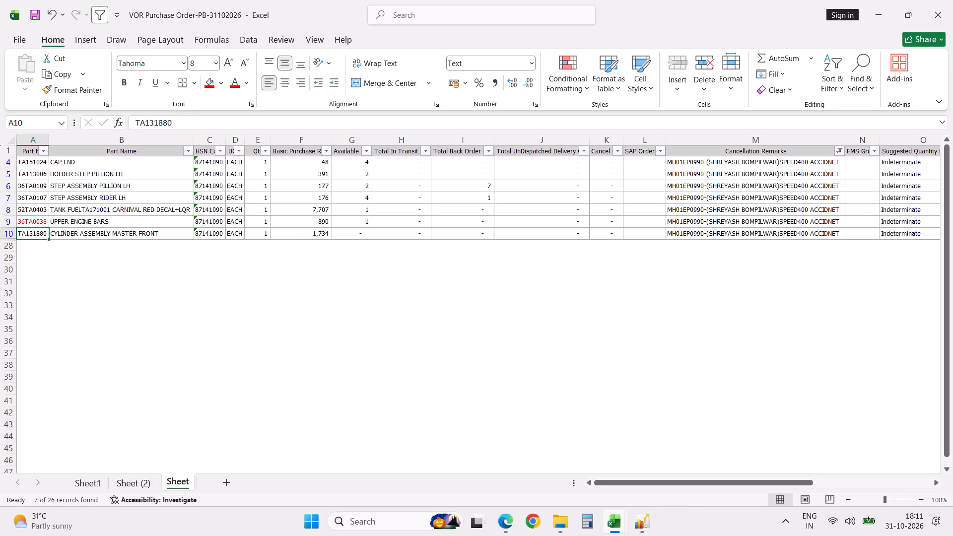
pyautogui.click(234, 87)
# Check further part lines against order 1183 and colour part numbers 52TA0403, 36TA0107 and 36TA0109 red in the worksheet.
pyautogui.hotkey('alt', 'Tab')
pyautogui.scroll(20, 200, 316)
pyautogui.scroll(9, 200, 316)
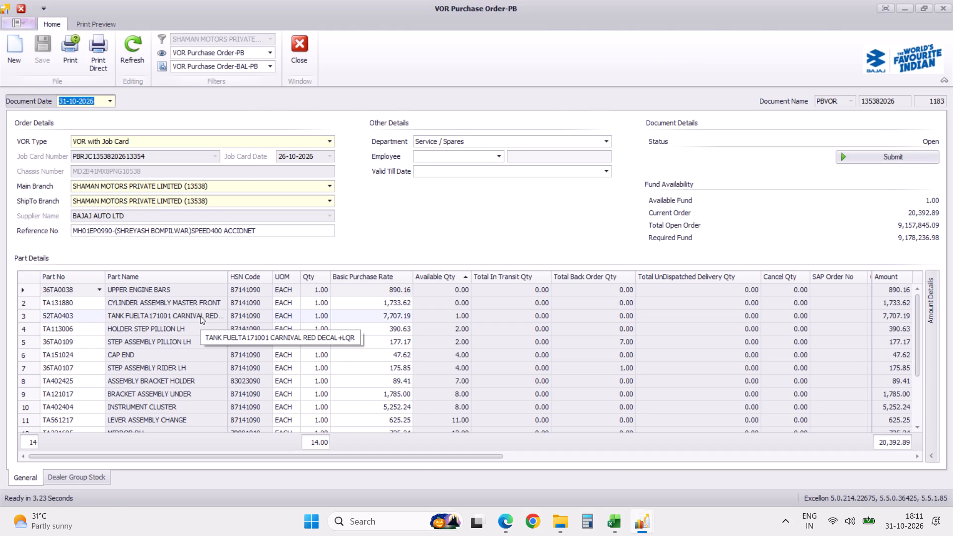
pyautogui.hotkey('alt', 'Tab')
pyautogui.scroll(6, 200, 316)
pyautogui.click(38, 211)
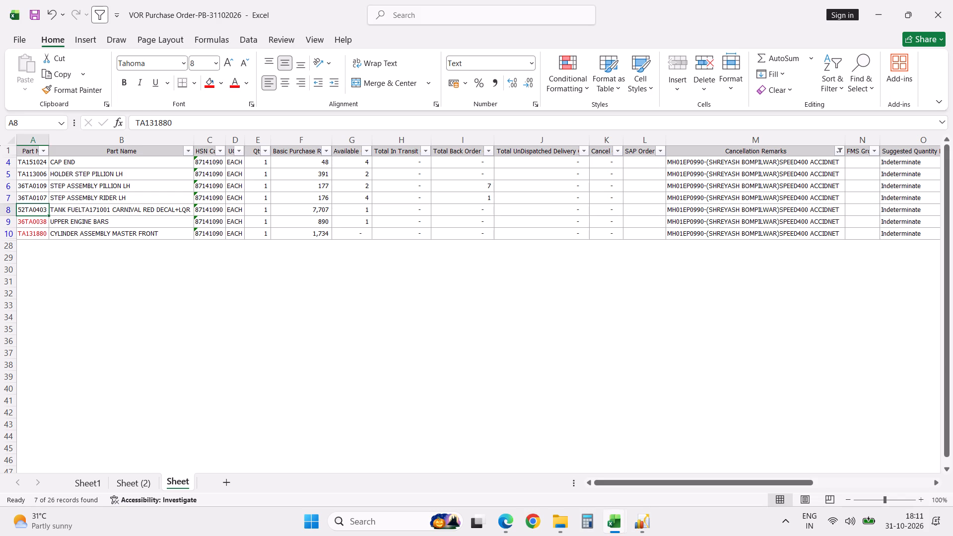
pyautogui.press('F4')
pyautogui.hotkey('alt', 'Tab')
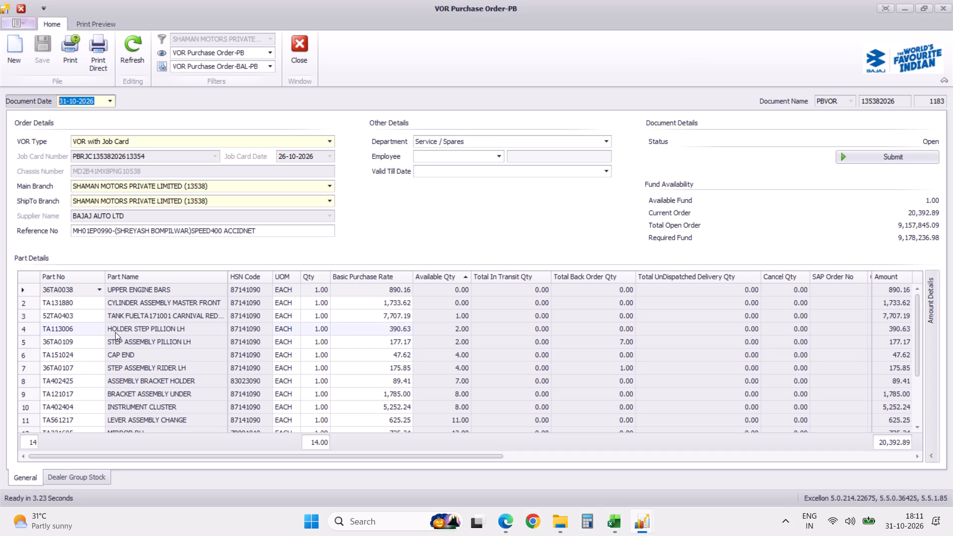
pyautogui.hotkey('alt', 'Tab')
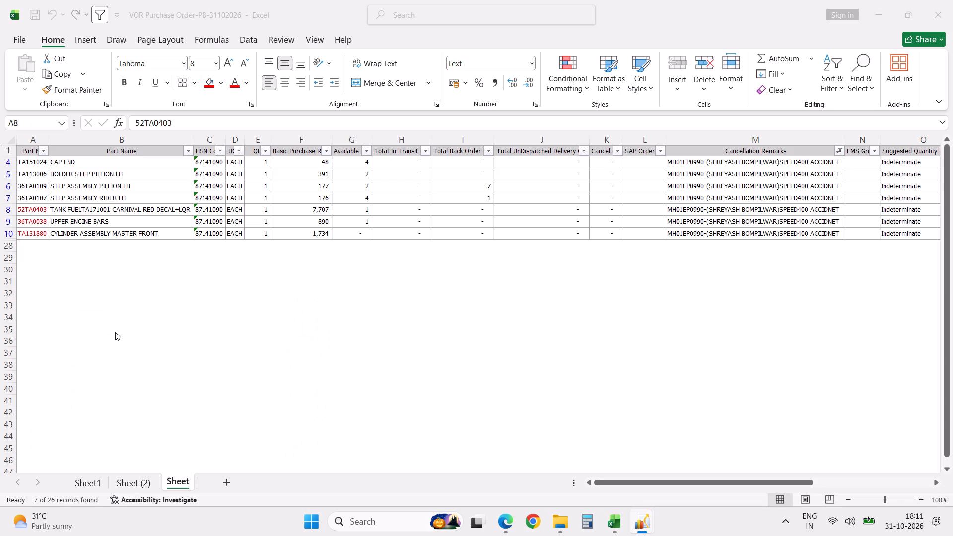
pyautogui.click(41, 198)
pyautogui.press('F4')
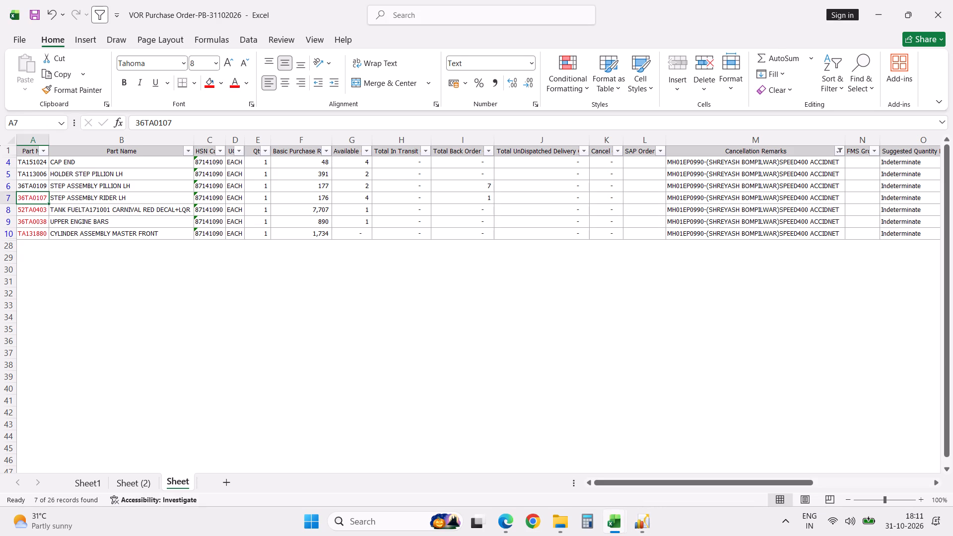
pyautogui.click(42, 184)
pyautogui.press('F4')
# Compare order 1183's full part list in Excellon with the filtered part numbers in the Excel worksheet.
pyautogui.hotkey('alt', 'Tab')
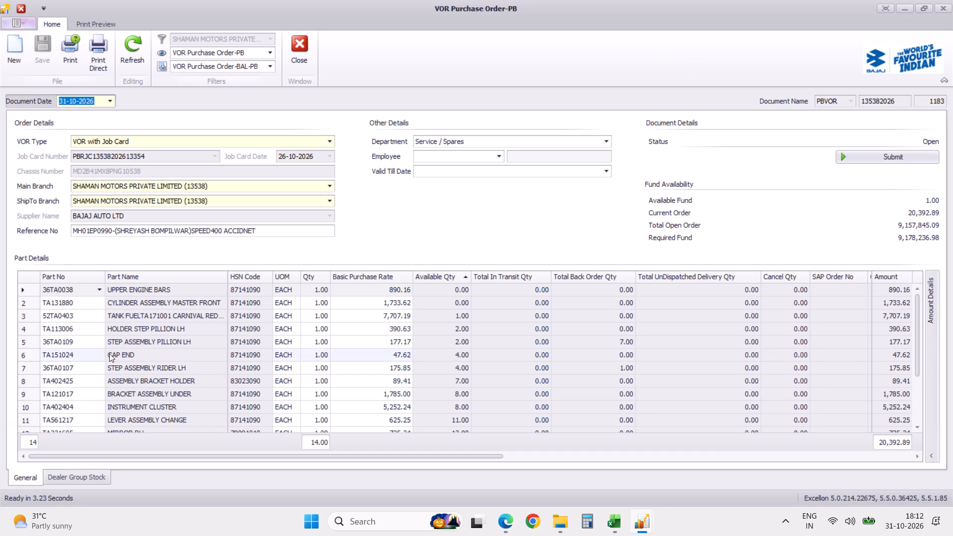
pyautogui.scroll(-20, 109, 353)
pyautogui.scroll(-2, 109, 353)
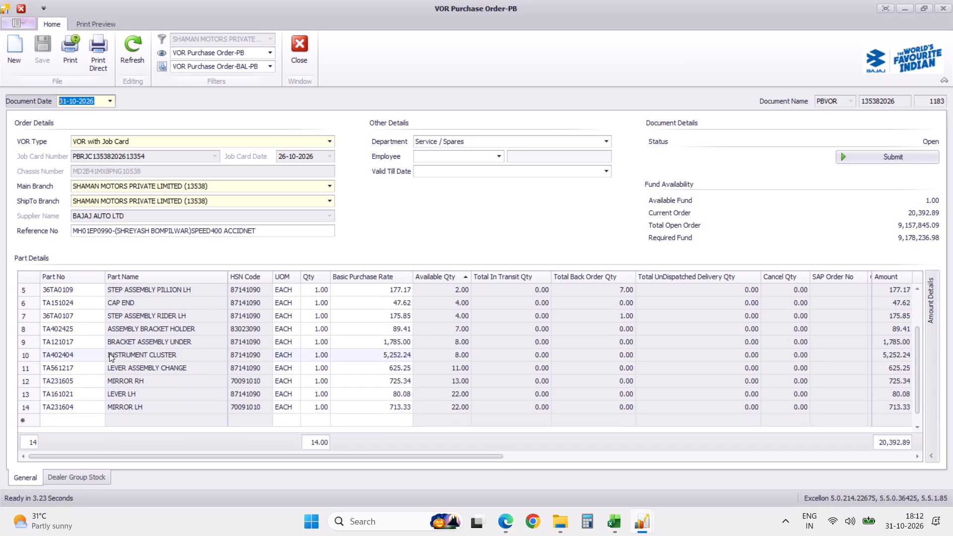
pyautogui.scroll(20, 109, 353)
pyautogui.scroll(20, 109, 353)
pyautogui.scroll(7, 109, 353)
pyautogui.hotkey('alt', 'Tab')
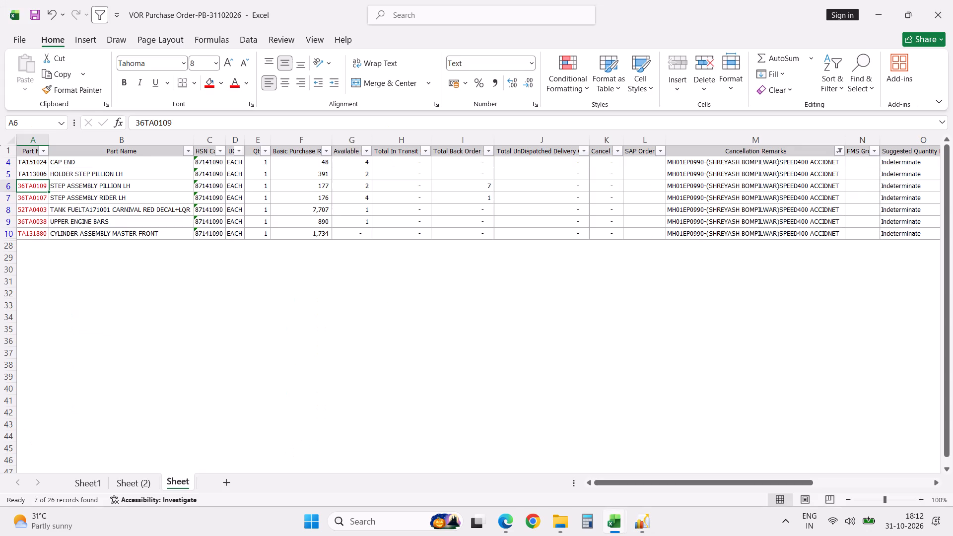
pyautogui.hotkey('alt', 'Tab')
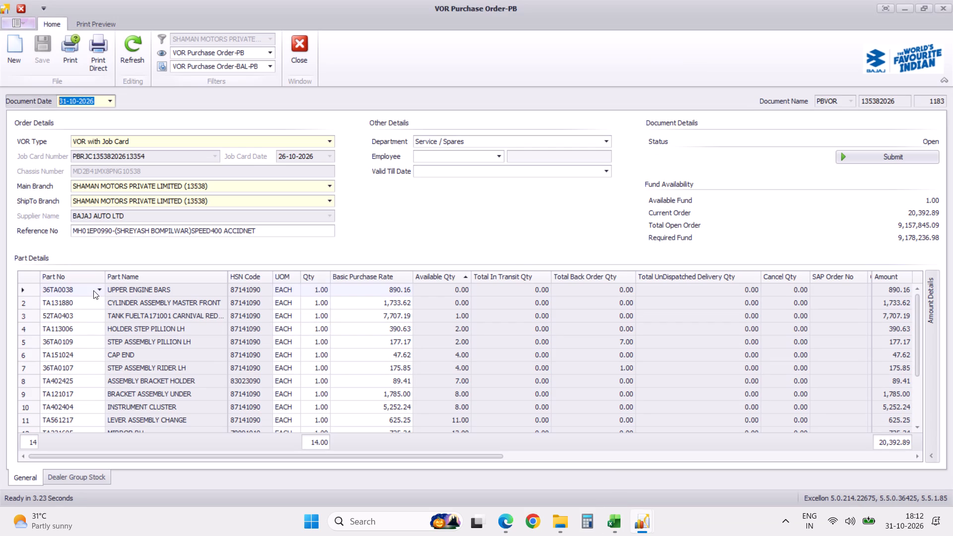
pyautogui.hotkey('alt', 'Tab')
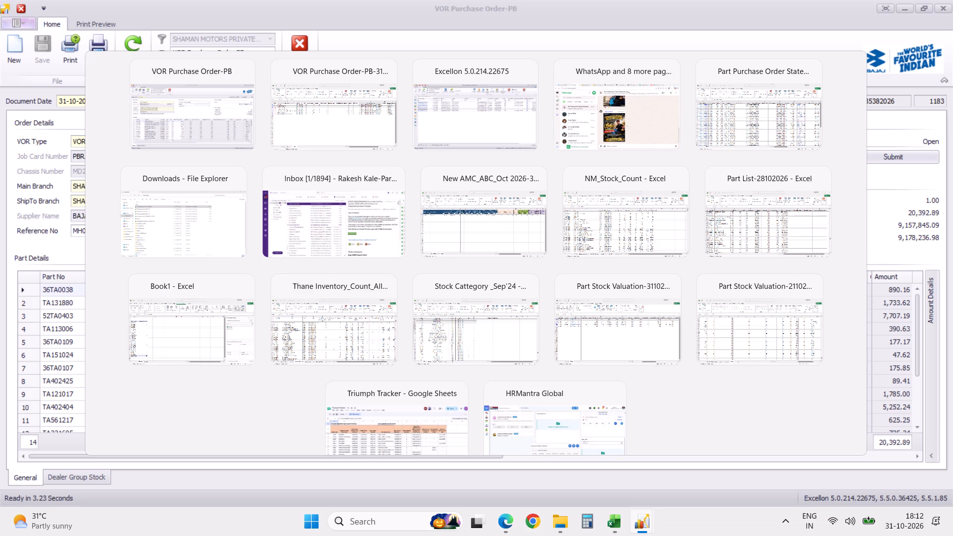
pyautogui.hotkey('alt', 'Tab')
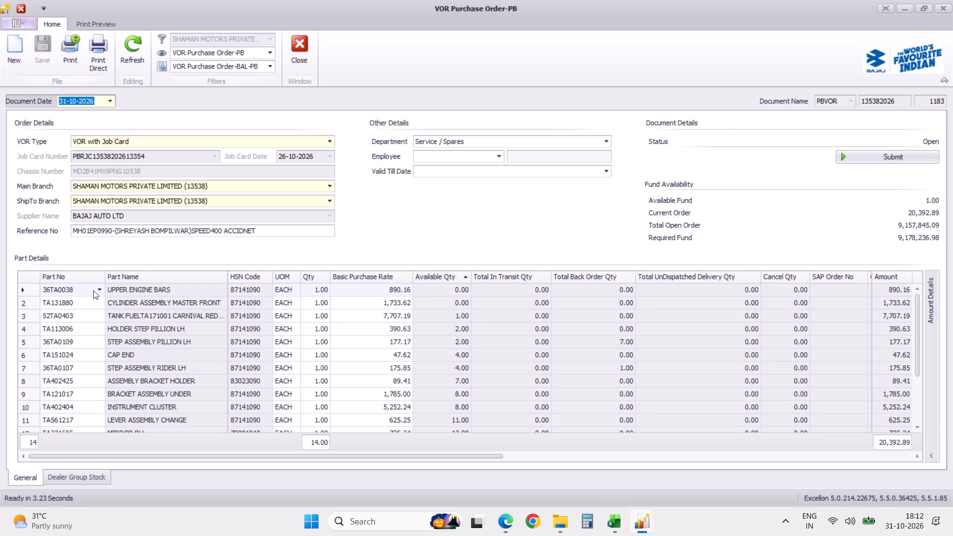
pyautogui.hotkey('alt', 'Tab')
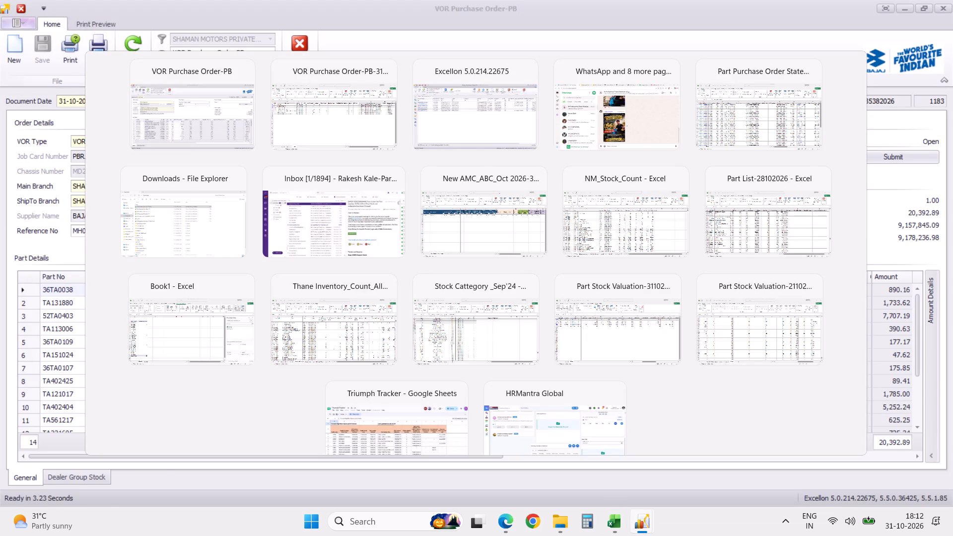
pyautogui.click(40, 163)
pyautogui.keyDown('shift'); pyautogui.click(39, 229); pyautogui.keyUp('shift')
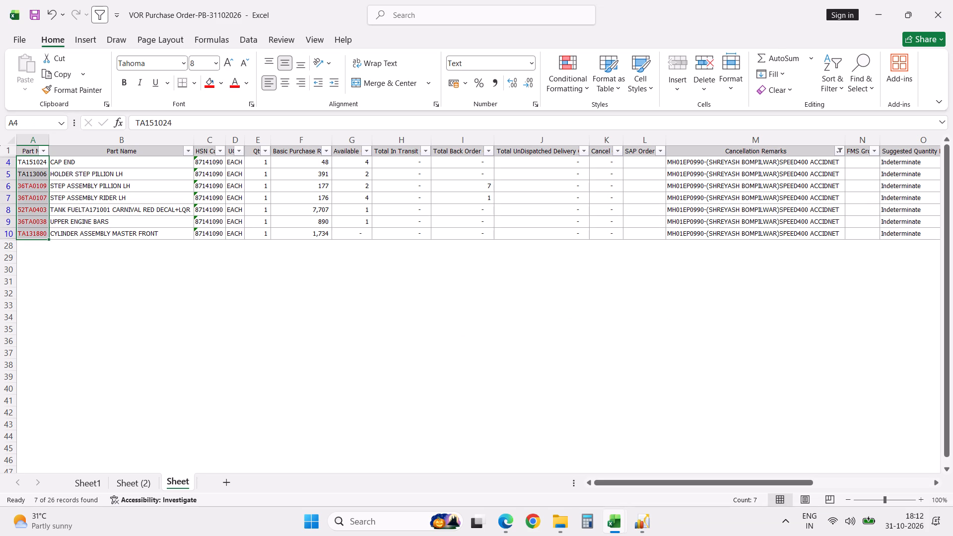
# In Excellon order 1183, delete the part lines TA402425, TA121017, TA402404 and TA561217.
pyautogui.hotkey('alt', 'Tab')
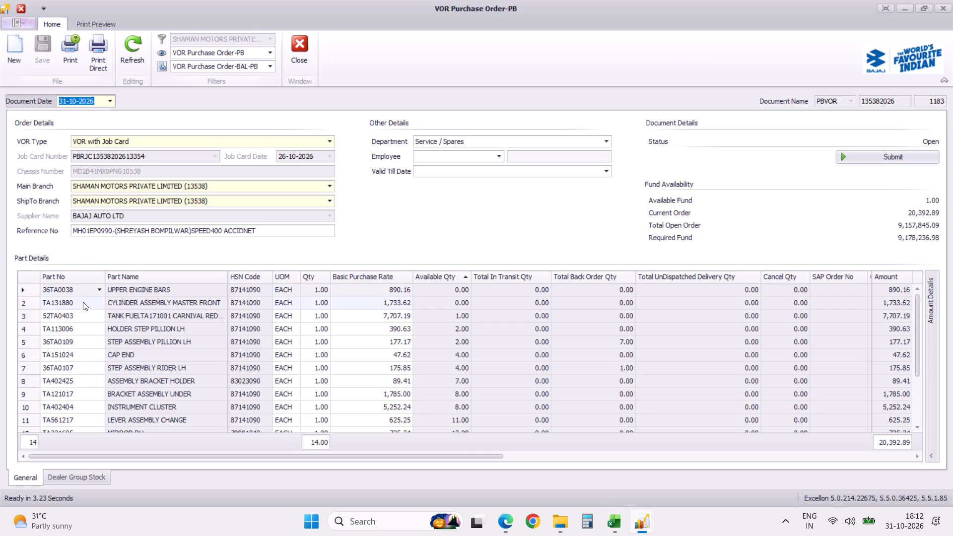
pyautogui.scroll(20, 83, 302)
pyautogui.scroll(1, 83, 302)
pyautogui.click(26, 384)
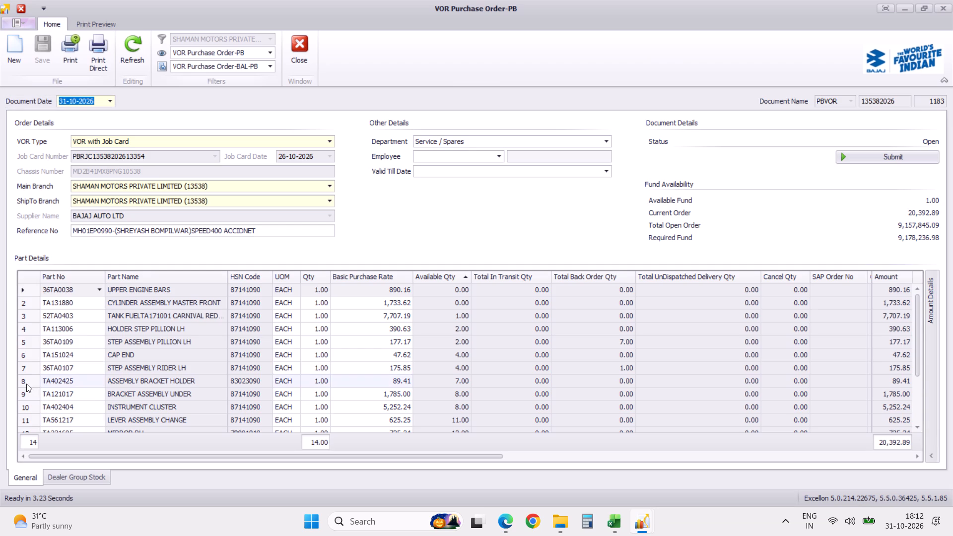
pyautogui.keyDown('ctrl'); pyautogui.click(27, 393); pyautogui.keyUp('ctrl')
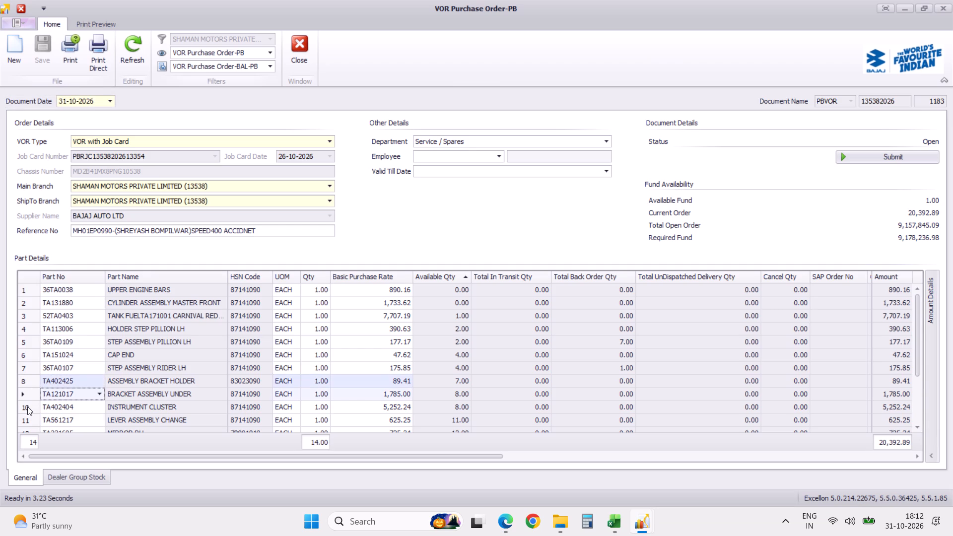
pyautogui.keyDown('ctrl'); pyautogui.click(27, 406); pyautogui.keyUp('ctrl')
pyautogui.keyDown('ctrl'); pyautogui.click(27, 418); pyautogui.keyUp('ctrl')
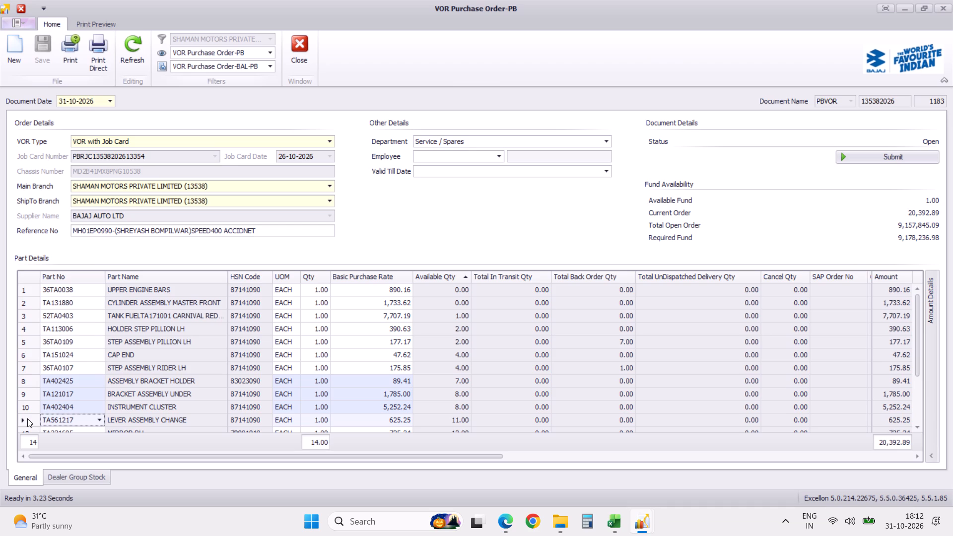
pyautogui.hotkey('ctrl', '-')
pyautogui.hotkey('ctrl', 'Delete')
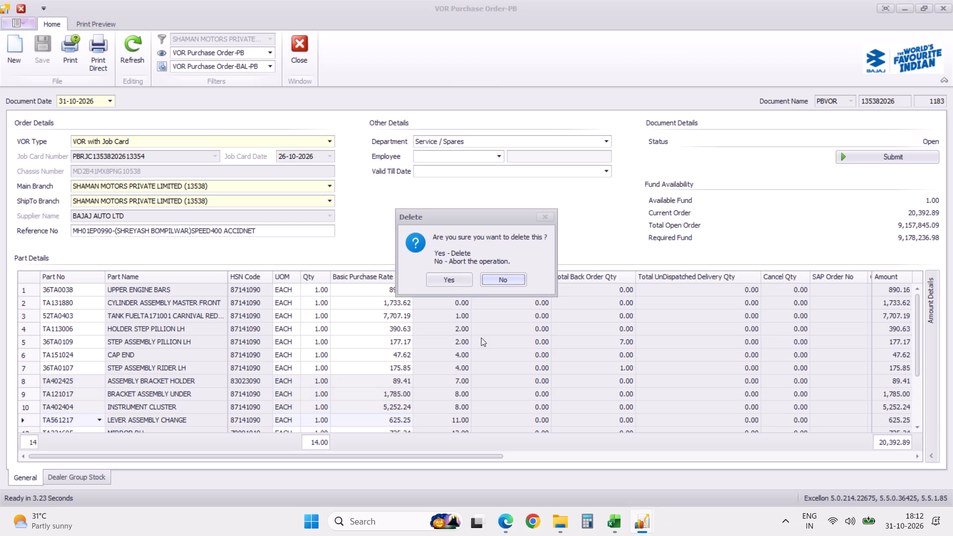
pyautogui.click(462, 280)
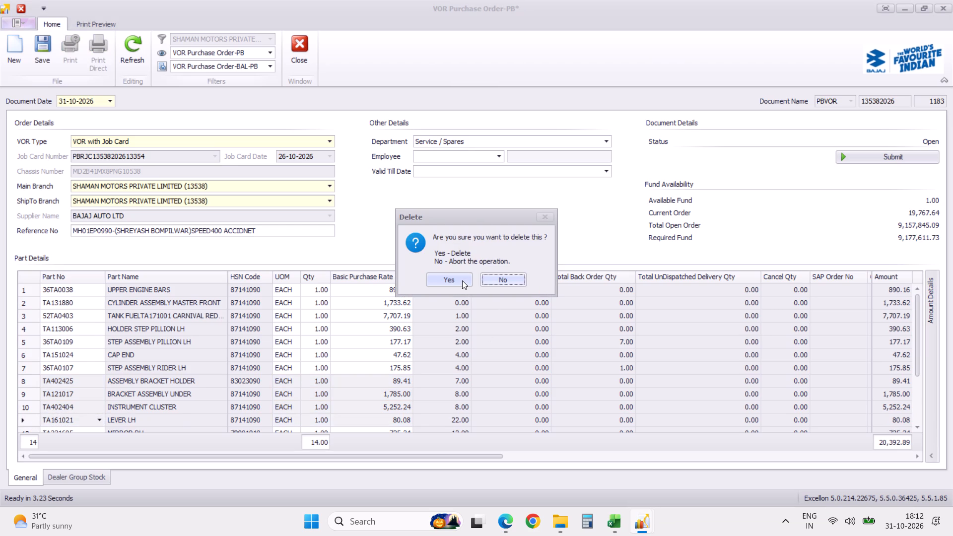
pyautogui.click(462, 280)
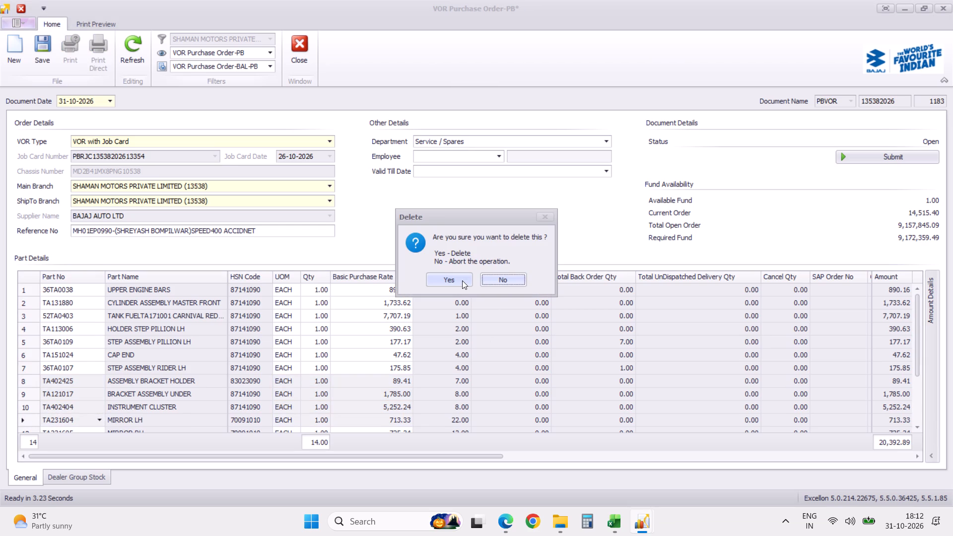
pyautogui.click(462, 280)
pyautogui.click(462, 280)
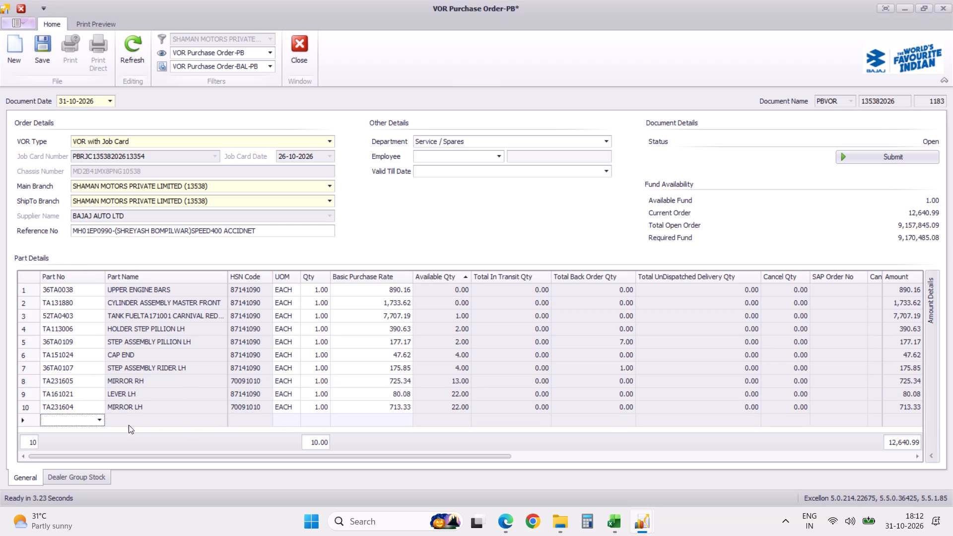
# Delete the mirror and lever lines TA231605, TA161021 and TA231604 from order 1183.
pyautogui.click(35, 406)
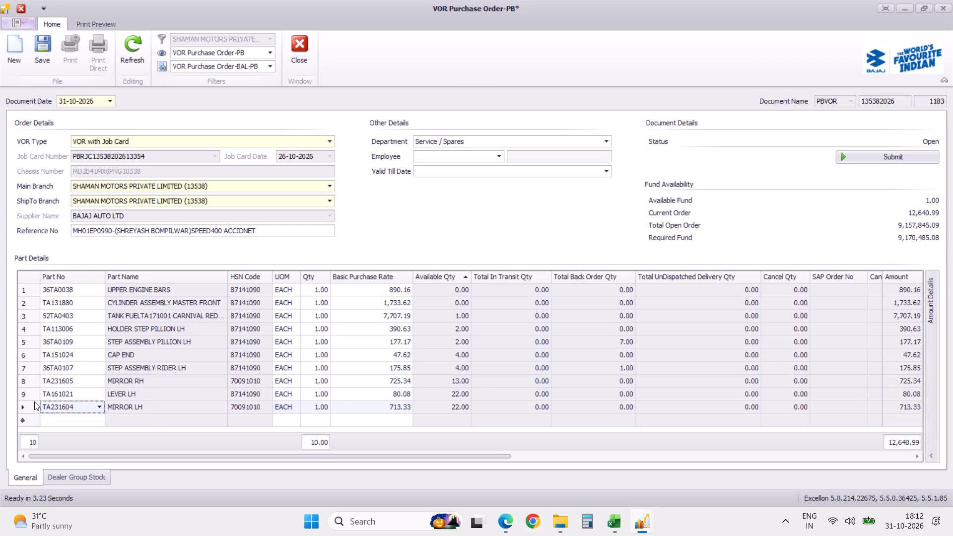
pyautogui.keyDown('ctrl'); pyautogui.click(34, 395); pyautogui.keyUp('ctrl')
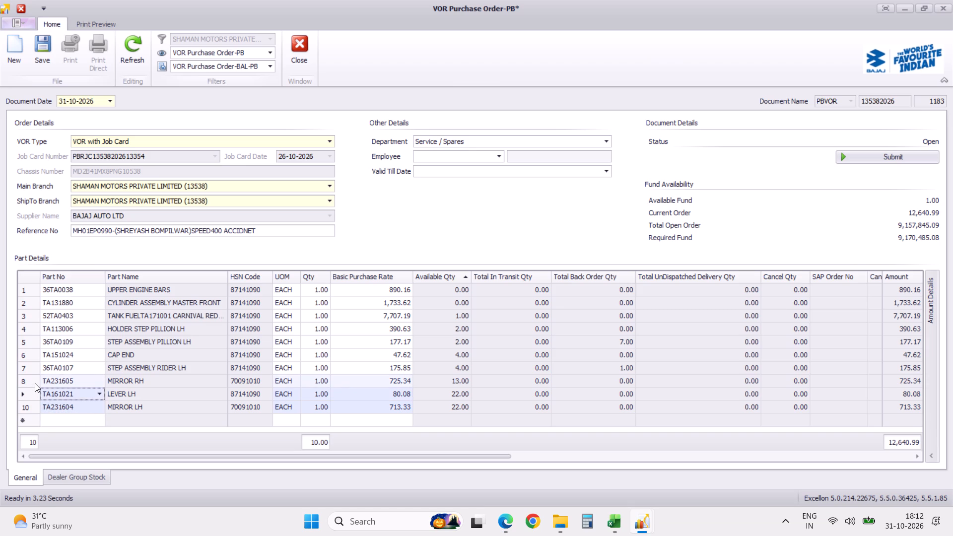
pyautogui.keyDown('ctrl'); pyautogui.click(35, 383); pyautogui.keyUp('ctrl')
pyautogui.hotkey('ctrl', 'Delete')
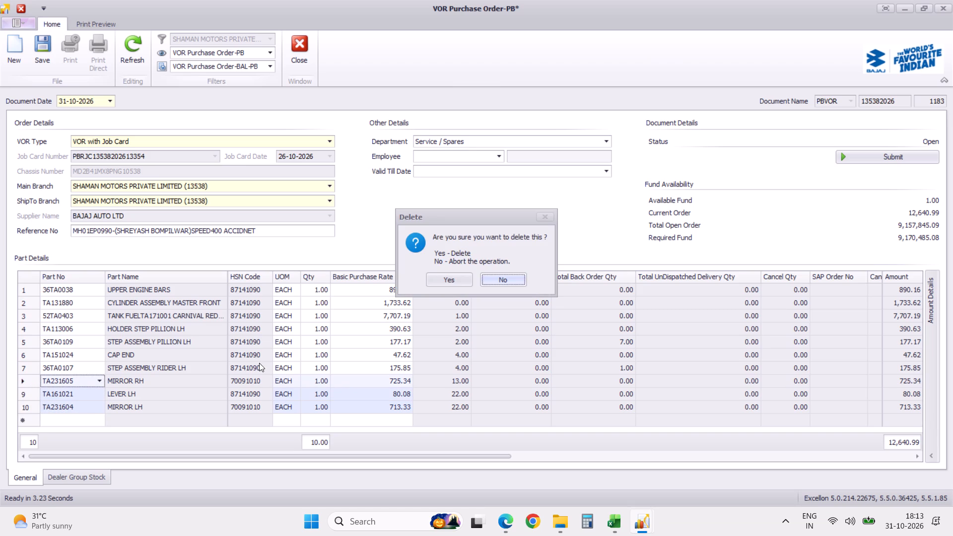
pyautogui.click(445, 284)
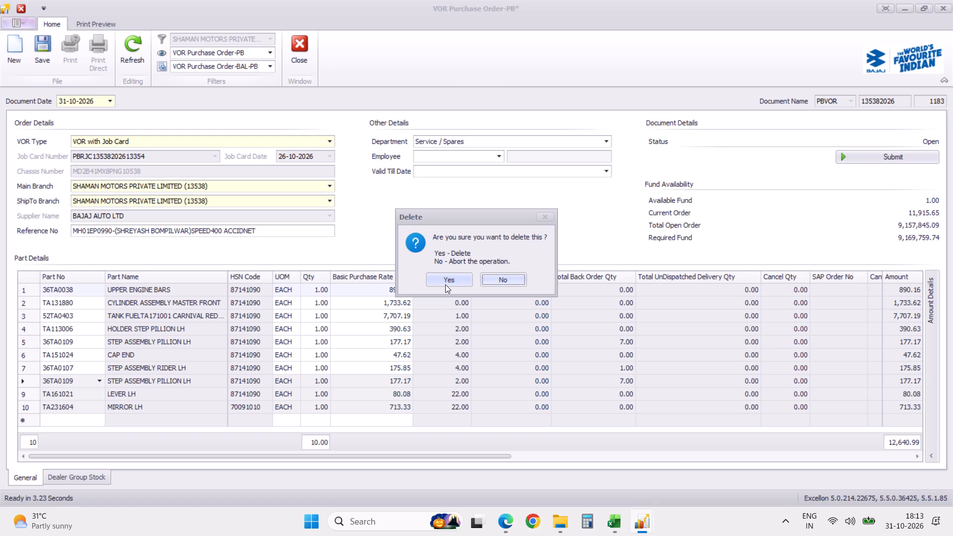
pyautogui.click(445, 284)
pyautogui.click(445, 284)
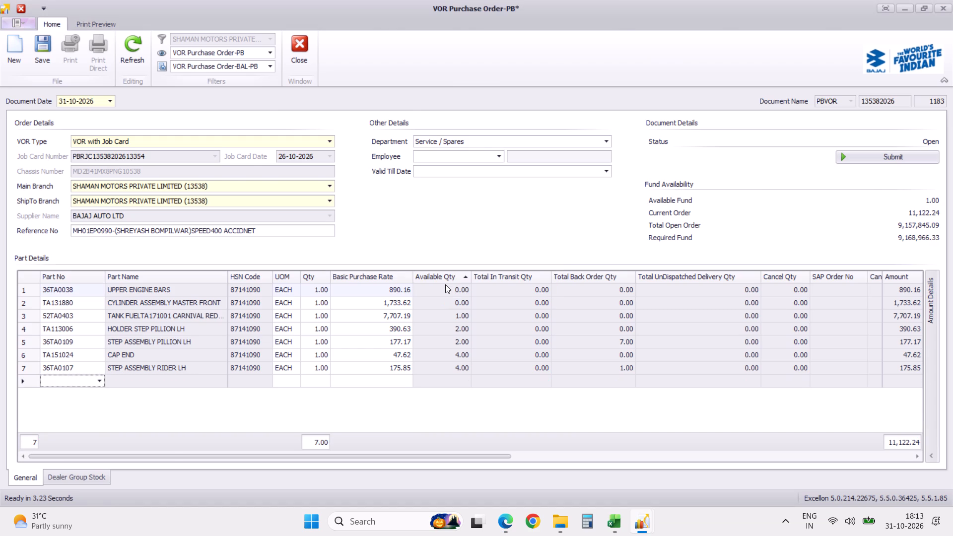
# Check order 1183's remaining part lines against the filtered rows in the Excel worksheet.
pyautogui.hotkey('alt', 'Tab')
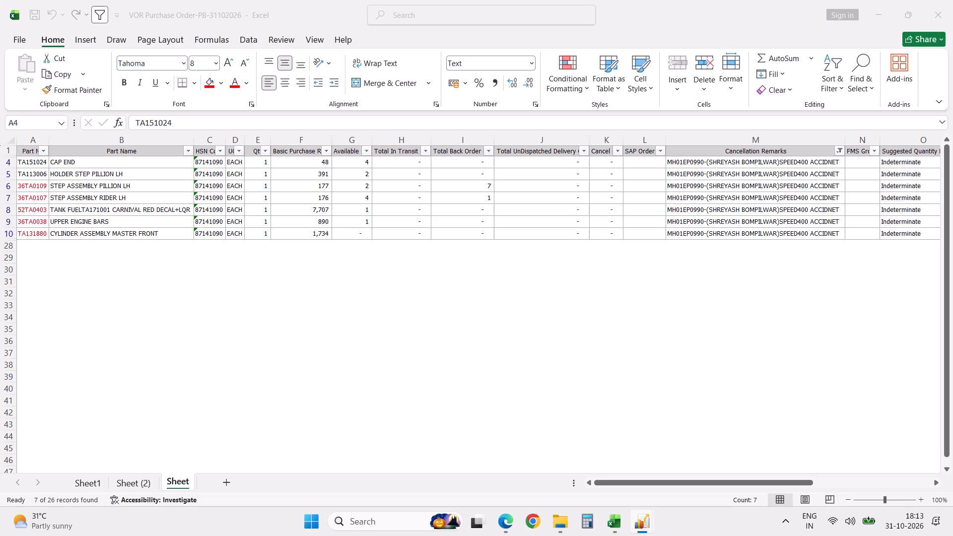
pyautogui.hotkey('alt', 'Tab')
pyautogui.hotkey('alt', 'Tab')
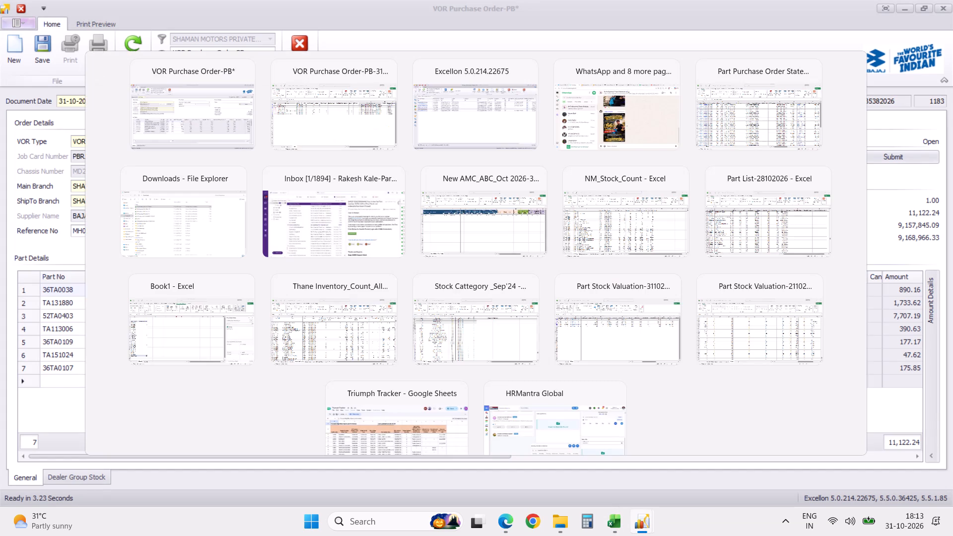
pyautogui.hotkey('alt', 'Tab')
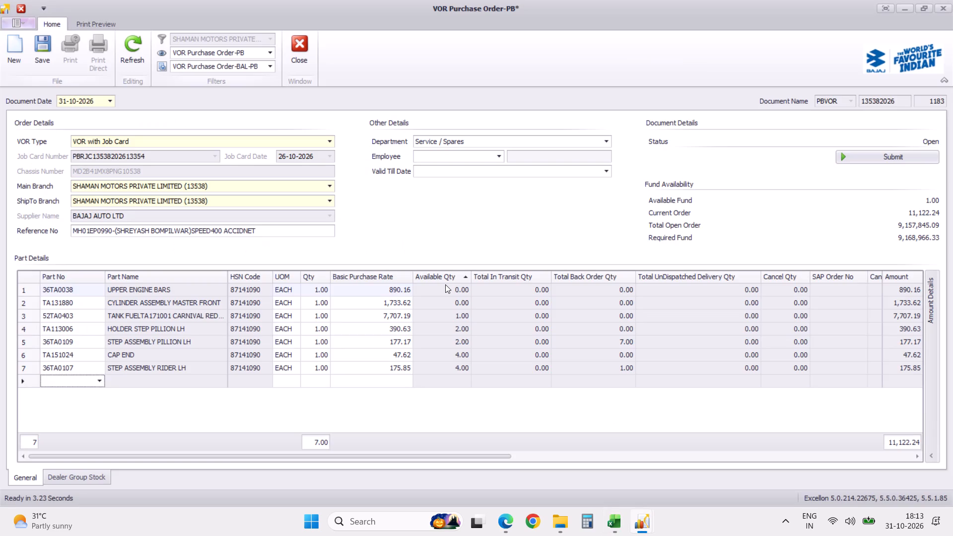
pyautogui.hotkey('alt', 'Tab')
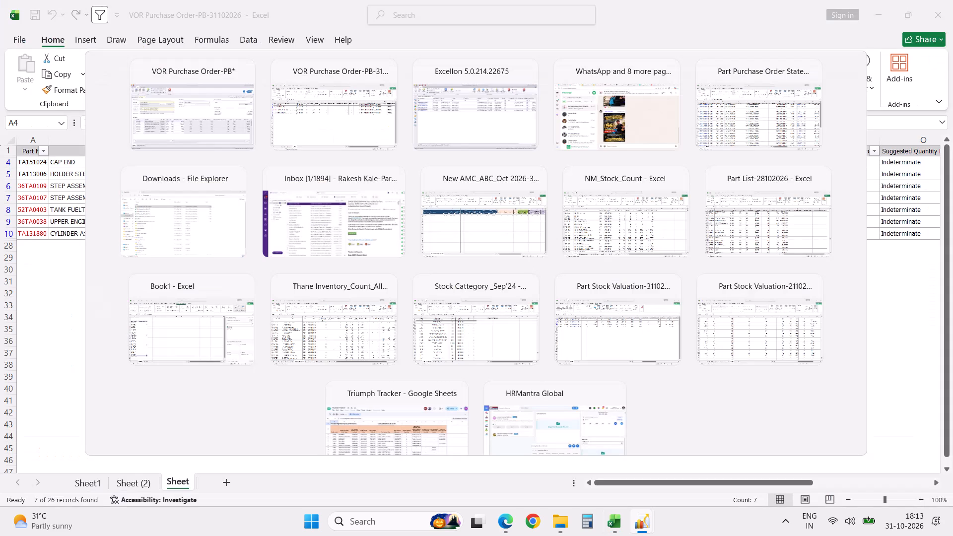
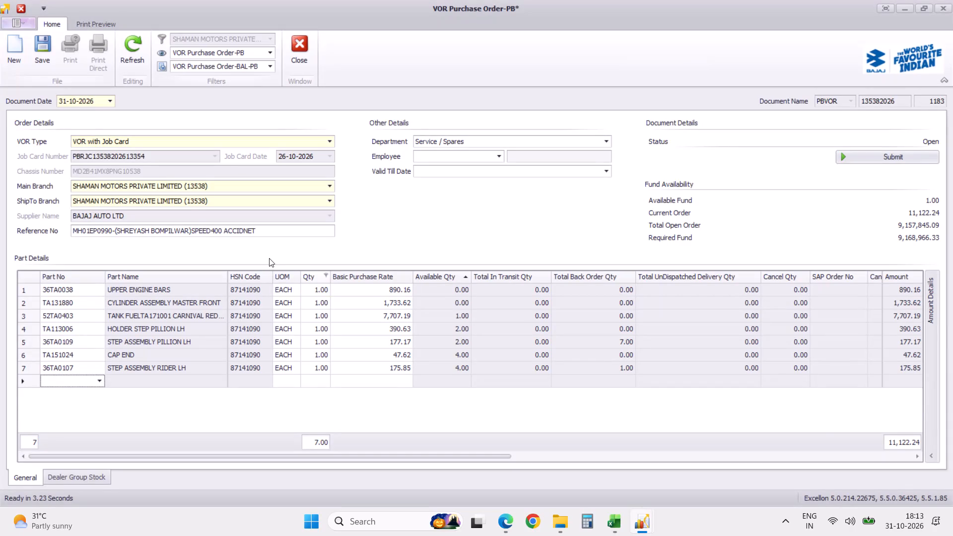
# Save order 1183, submit it, save the submitted order again and close it.
pyautogui.click(45, 56)
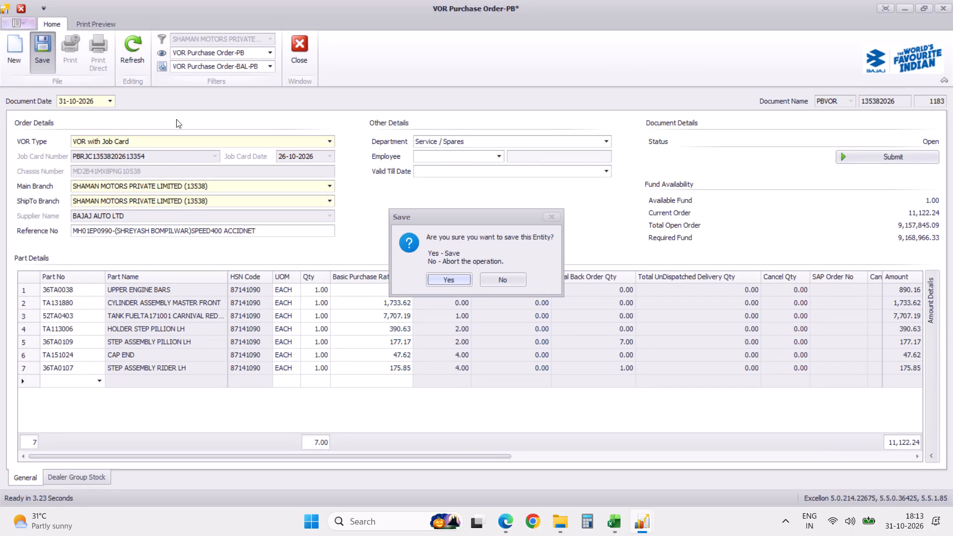
pyautogui.click(452, 279)
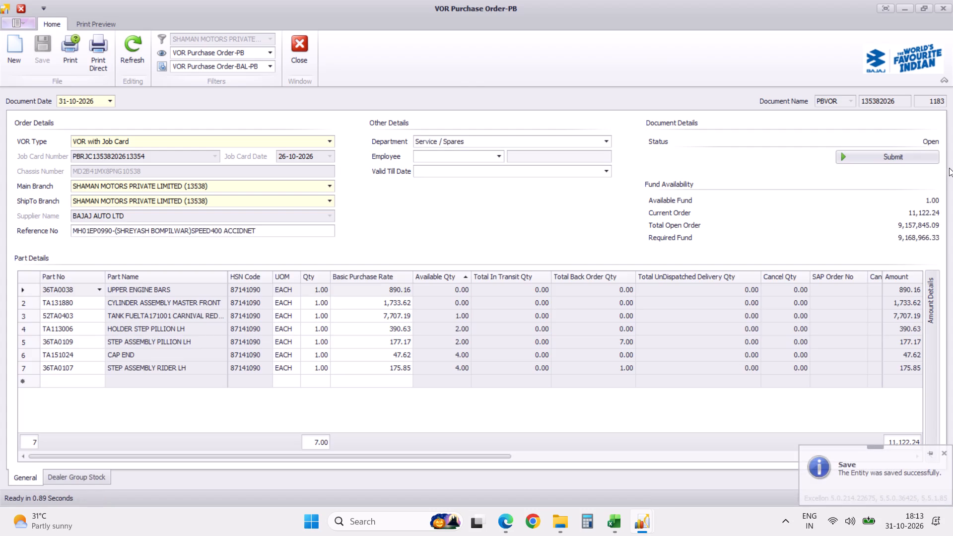
pyautogui.click(920, 158)
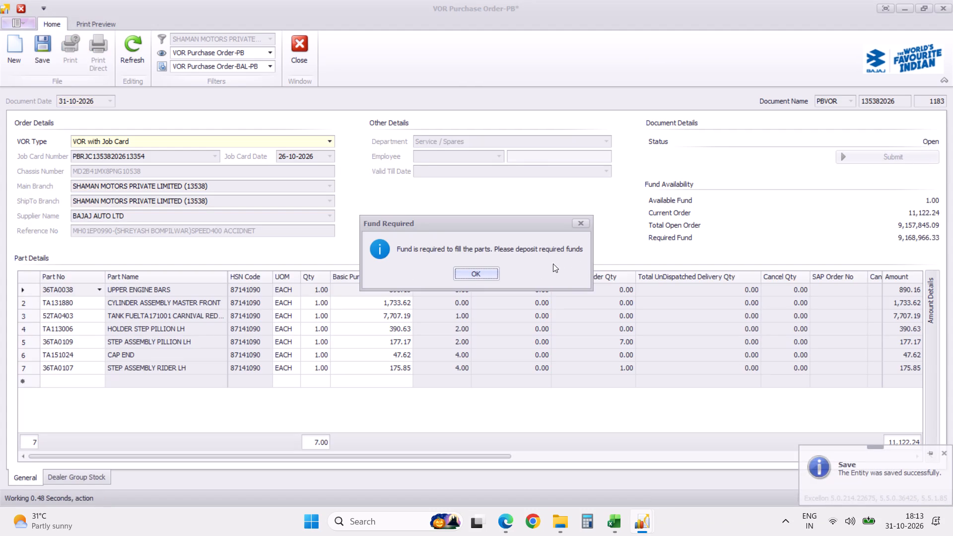
pyautogui.click(489, 274)
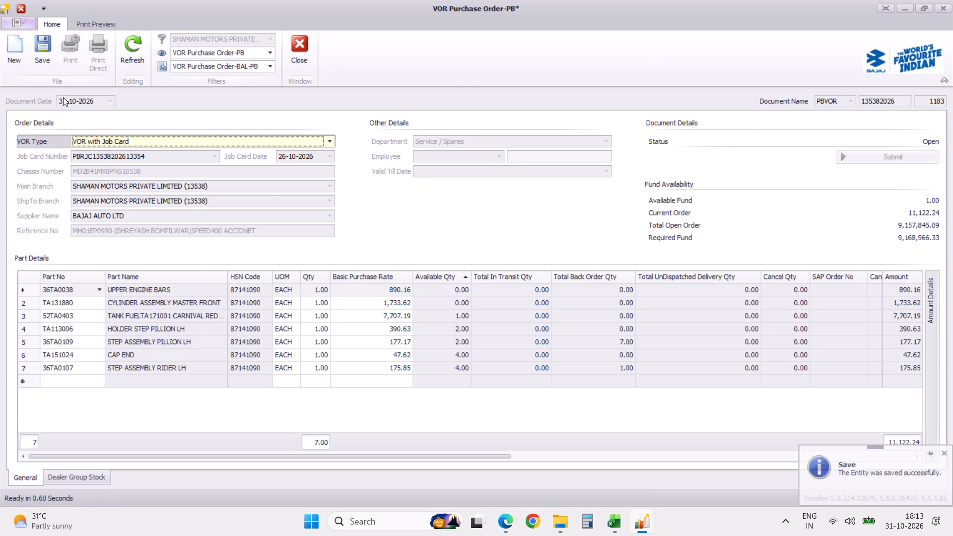
pyautogui.click(43, 57)
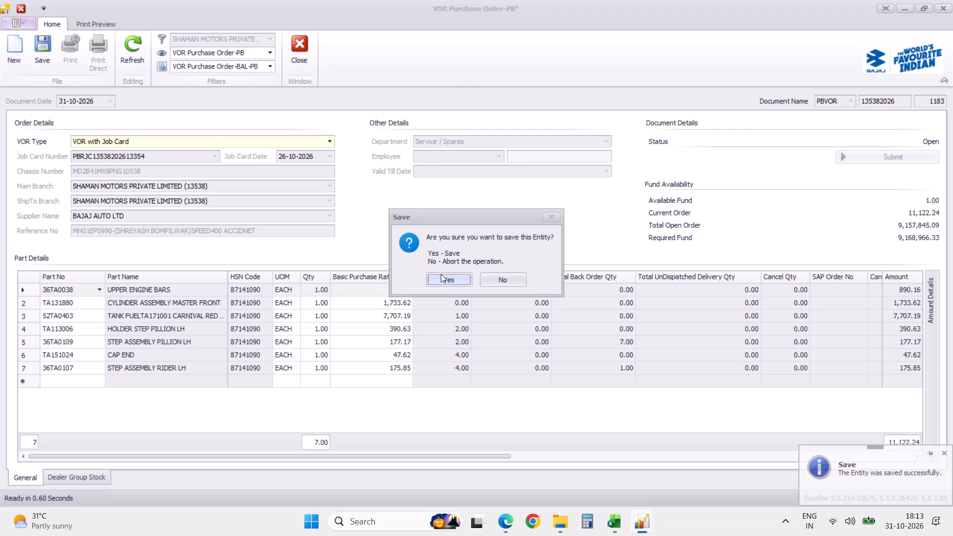
pyautogui.click(446, 276)
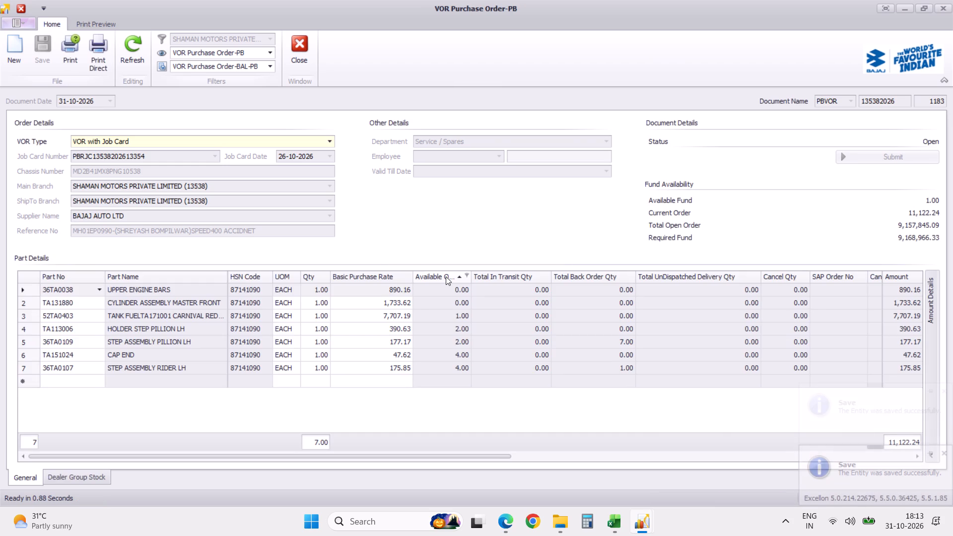
pyautogui.click(302, 52)
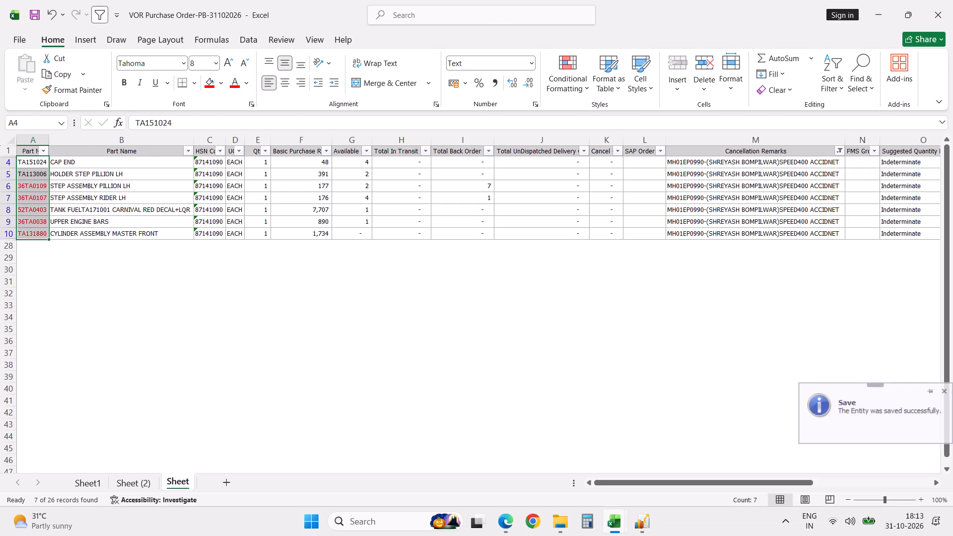
pyautogui.hotkey('alt', 'Tab')
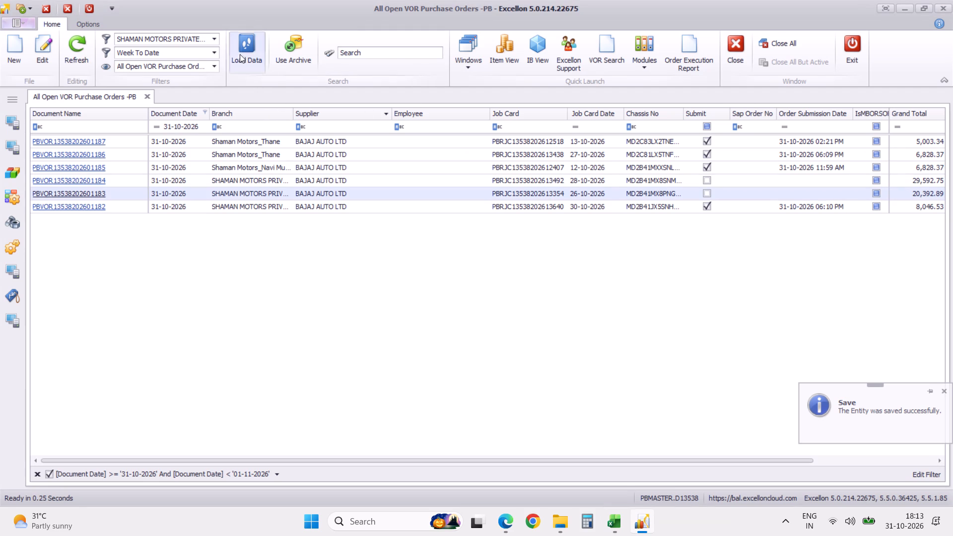
pyautogui.click(244, 53)
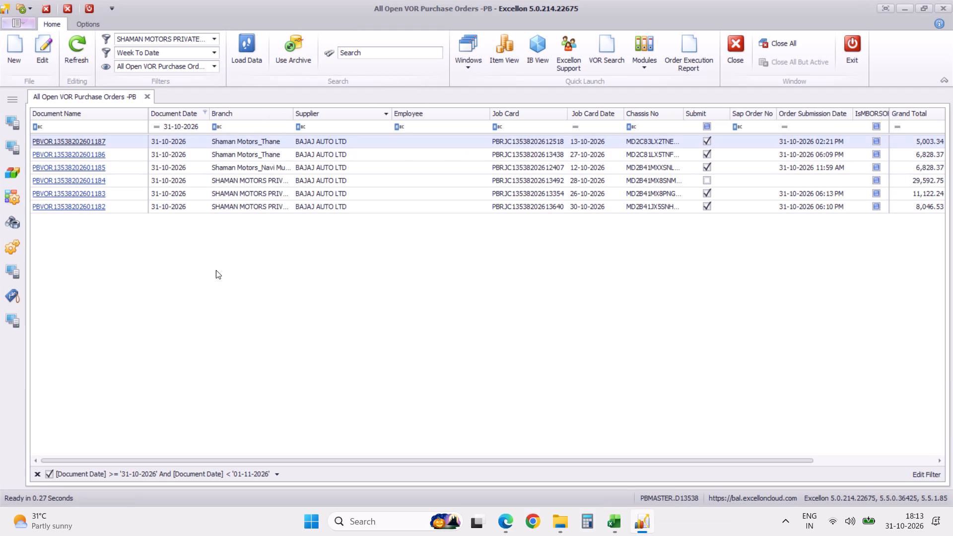
pyautogui.click(84, 180)
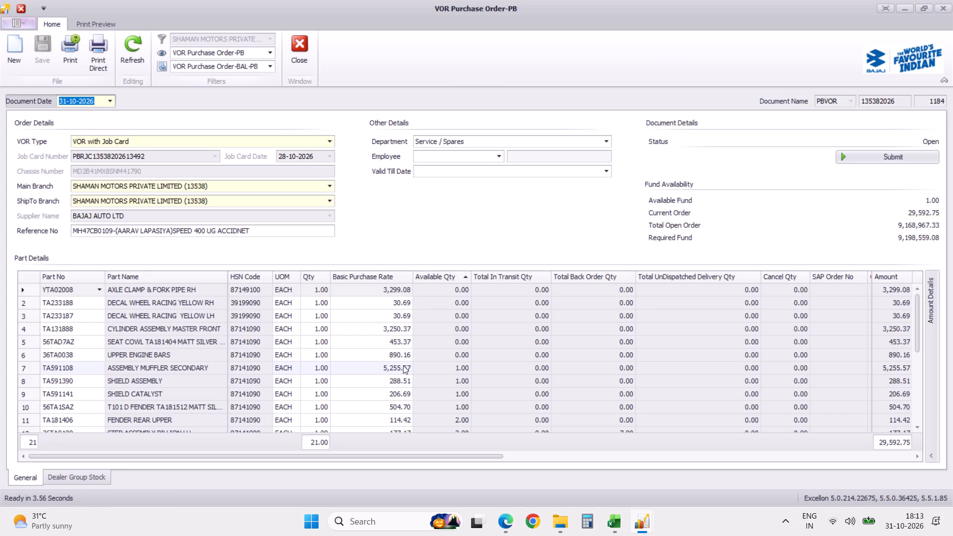
pyautogui.scroll(-14, 403, 365)
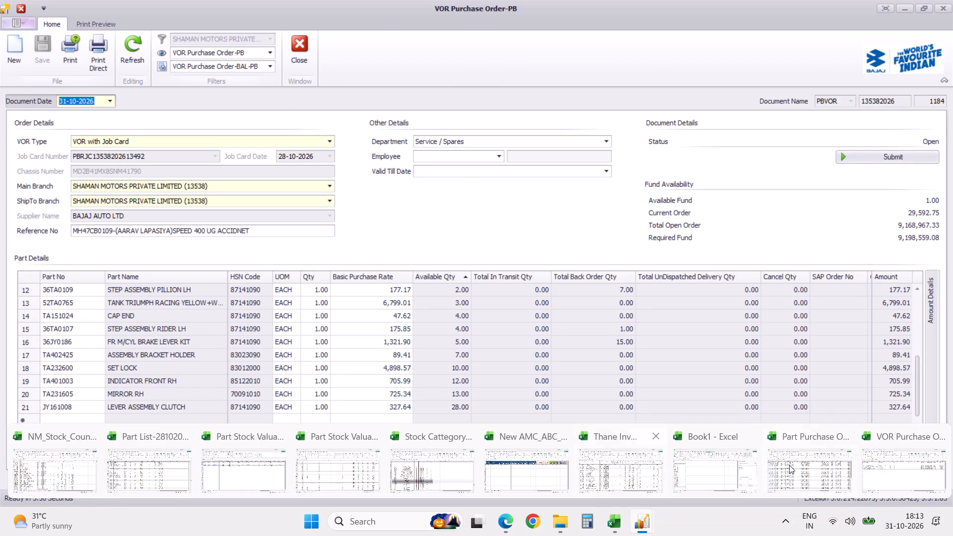
pyautogui.click(904, 465)
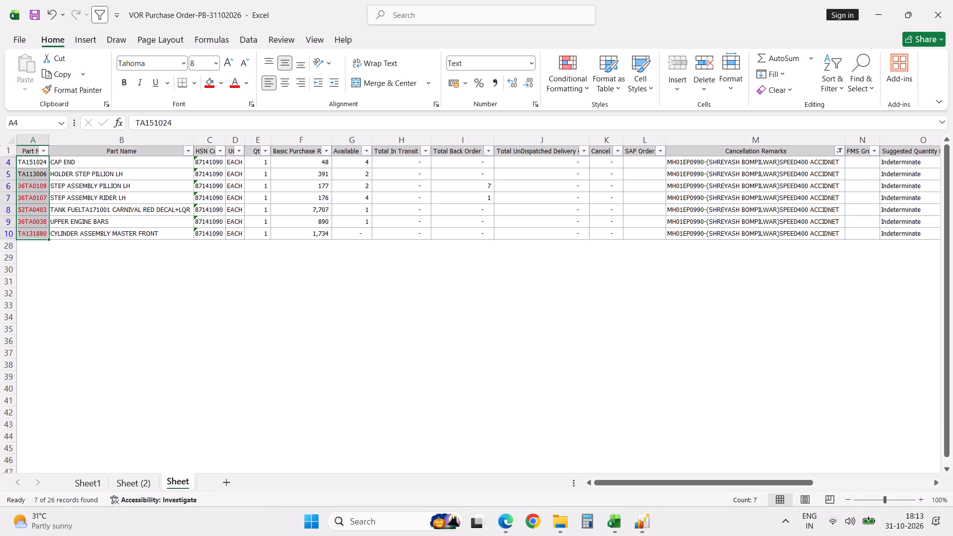
pyautogui.click(840, 152)
pyautogui.click(770, 344)
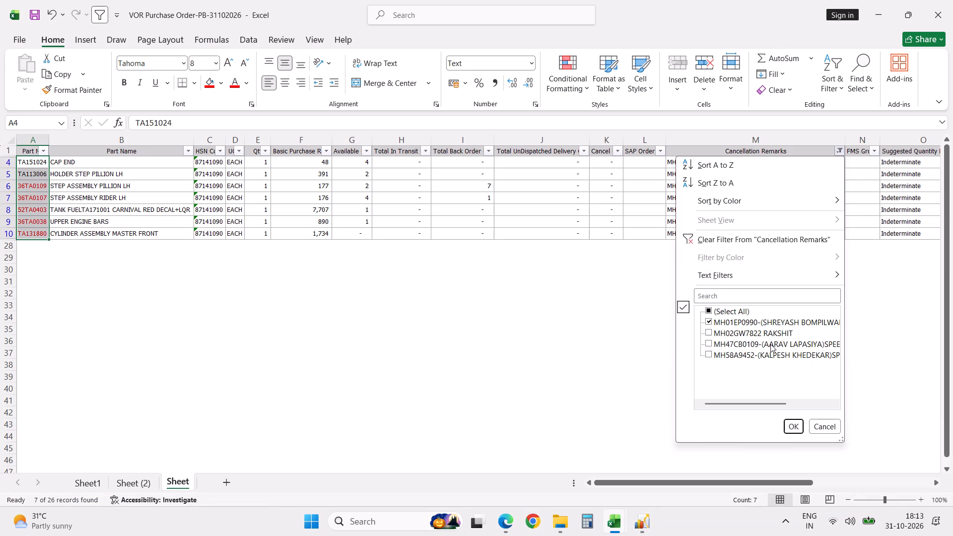
pyautogui.click(749, 323)
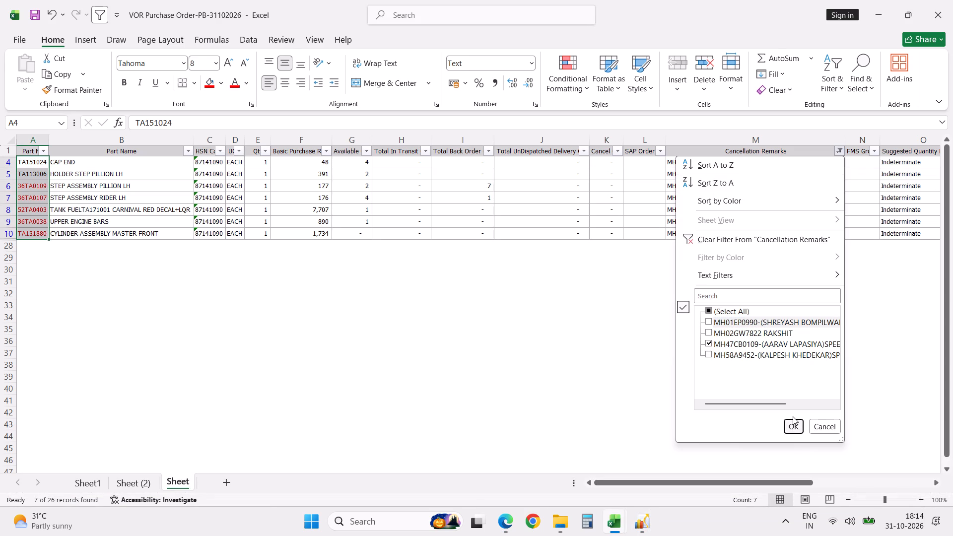
pyautogui.click(793, 425)
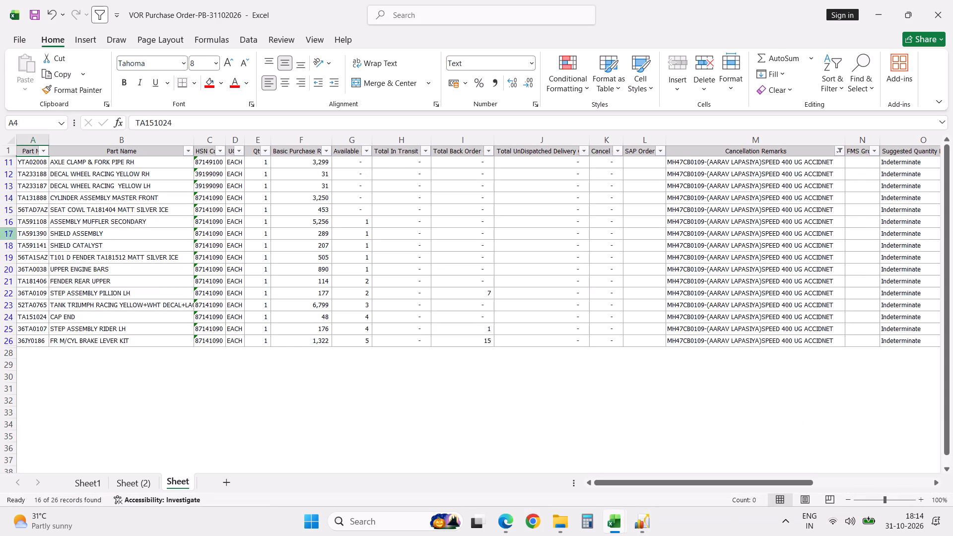
pyautogui.click(28, 162)
pyautogui.hotkey('ctrl', 'shift', 'Down')
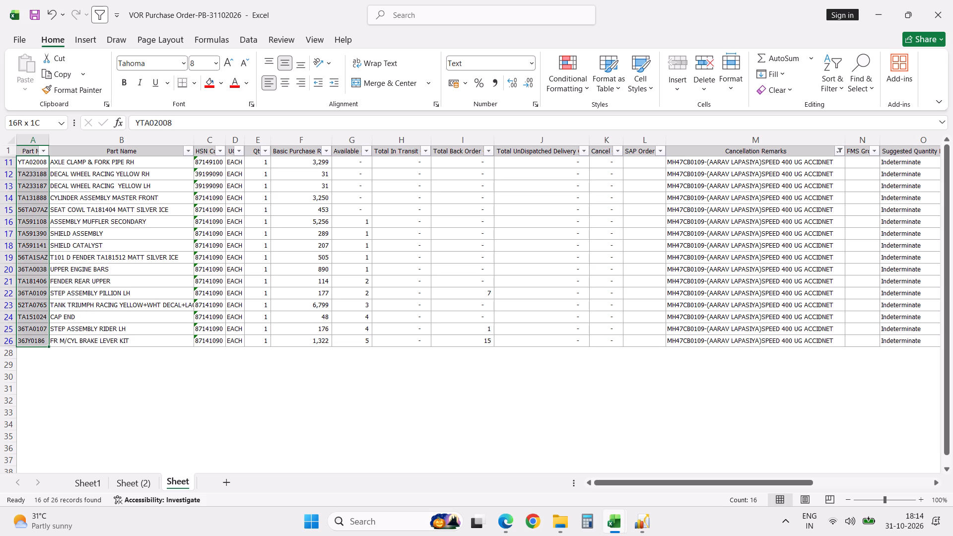
# Delete part lines TA402425, TA232600, TA401003, TA231605 and JY161008 from order 1184 in Excellon, auto-fitting the worksheet's Part No column to cross-check them.
pyautogui.hotkey('alt', 'Tab')
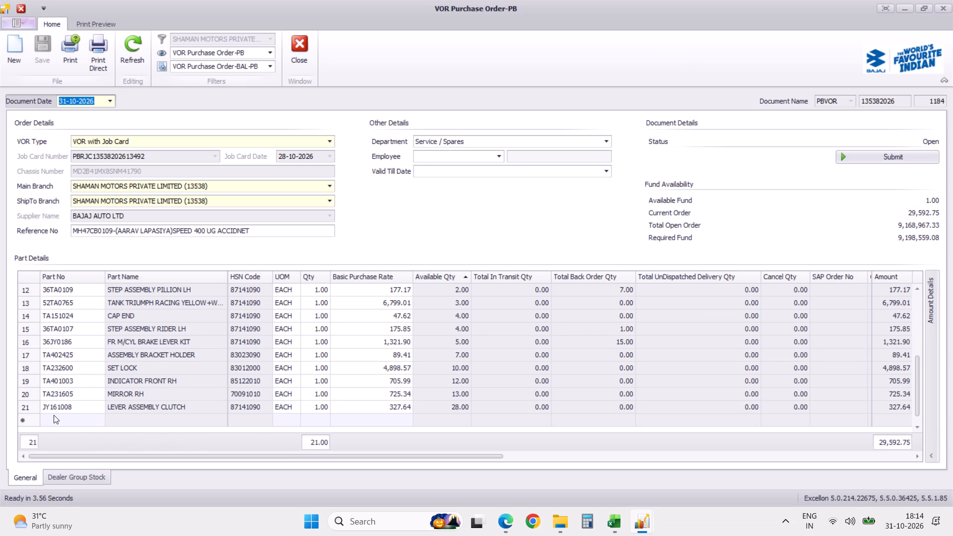
pyautogui.click(33, 409)
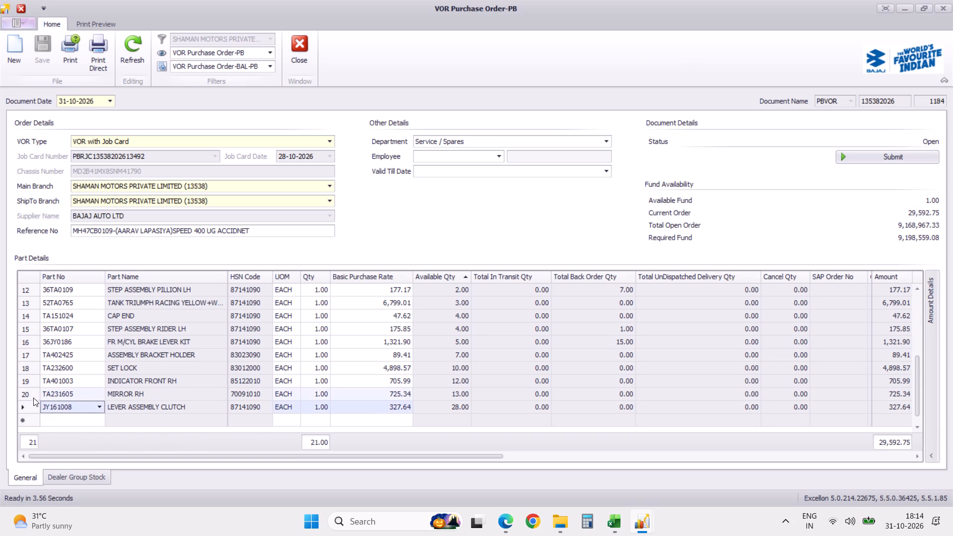
pyautogui.keyDown('ctrl'); pyautogui.click(33, 394); pyautogui.keyUp('ctrl')
pyautogui.keyDown('ctrl'); pyautogui.click(33, 381); pyautogui.keyUp('ctrl')
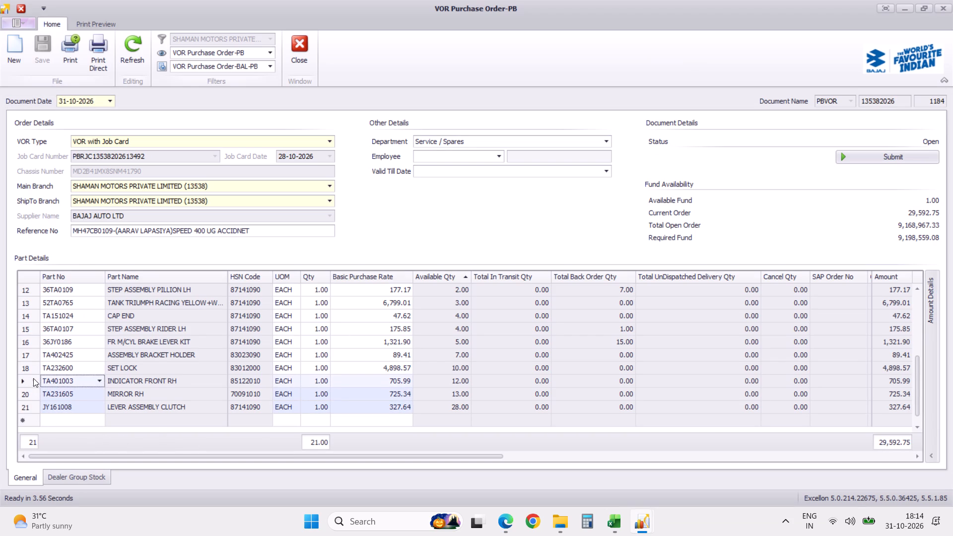
pyautogui.keyDown('ctrl'); pyautogui.click(33, 365); pyautogui.keyUp('ctrl')
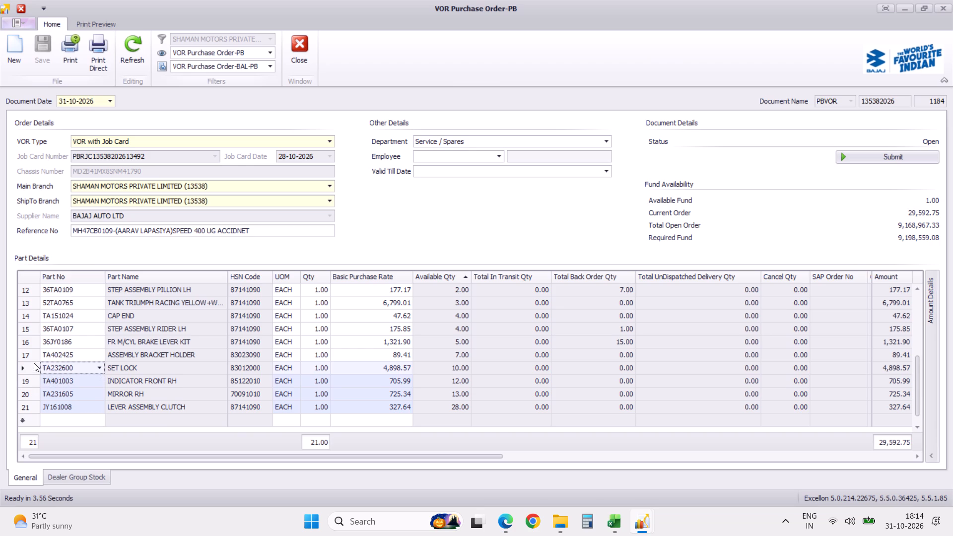
pyautogui.keyDown('ctrl'); pyautogui.click(34, 355); pyautogui.keyUp('ctrl')
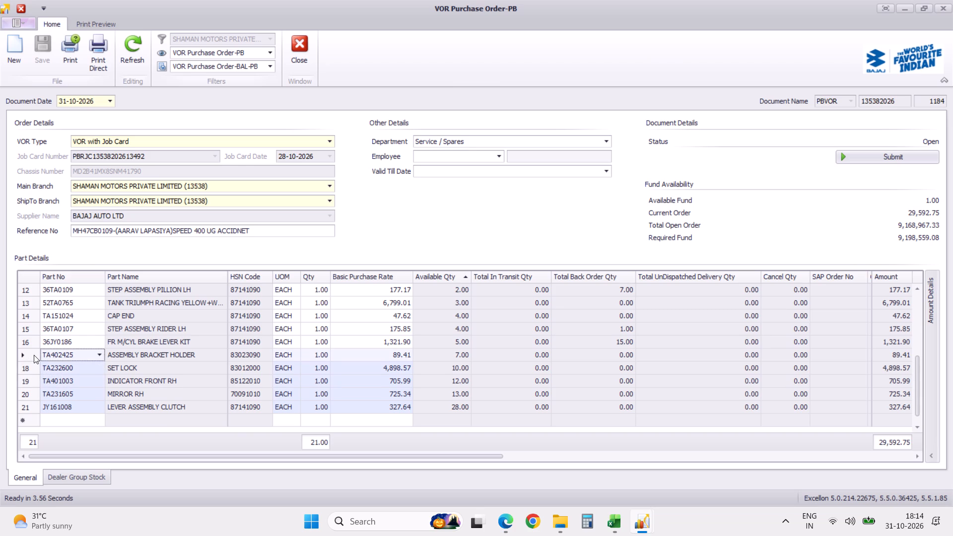
pyautogui.hotkey('alt', 'Tab')
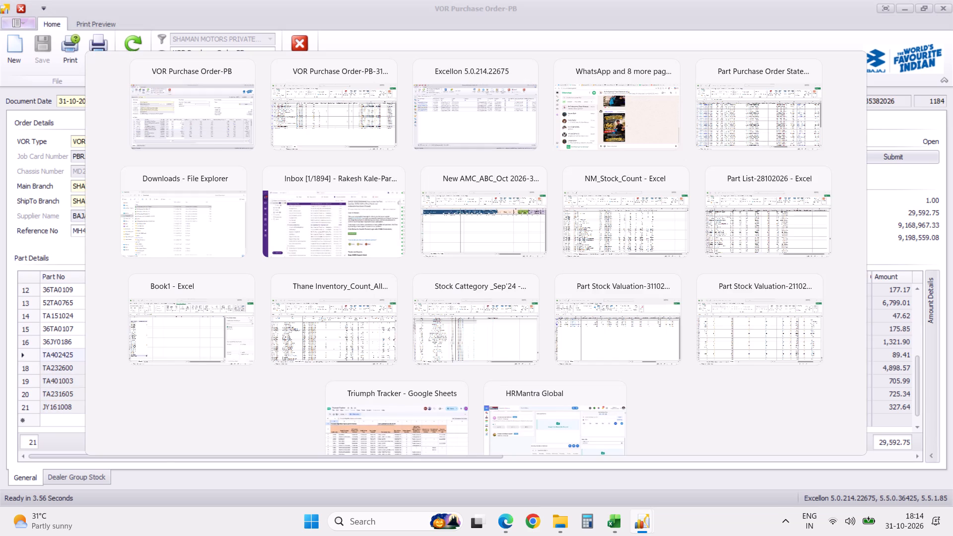
pyautogui.doubleClick(49, 140)
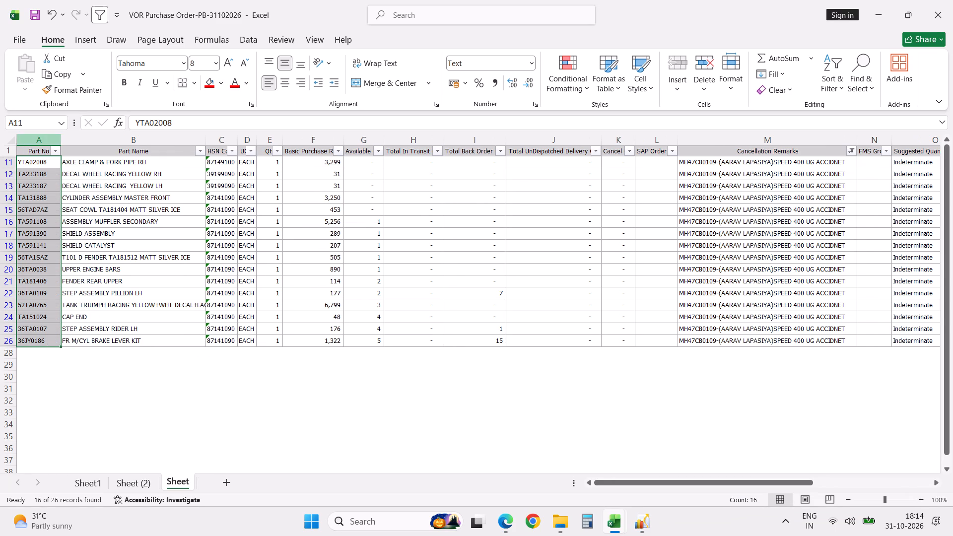
pyautogui.hotkey('alt', 'Tab')
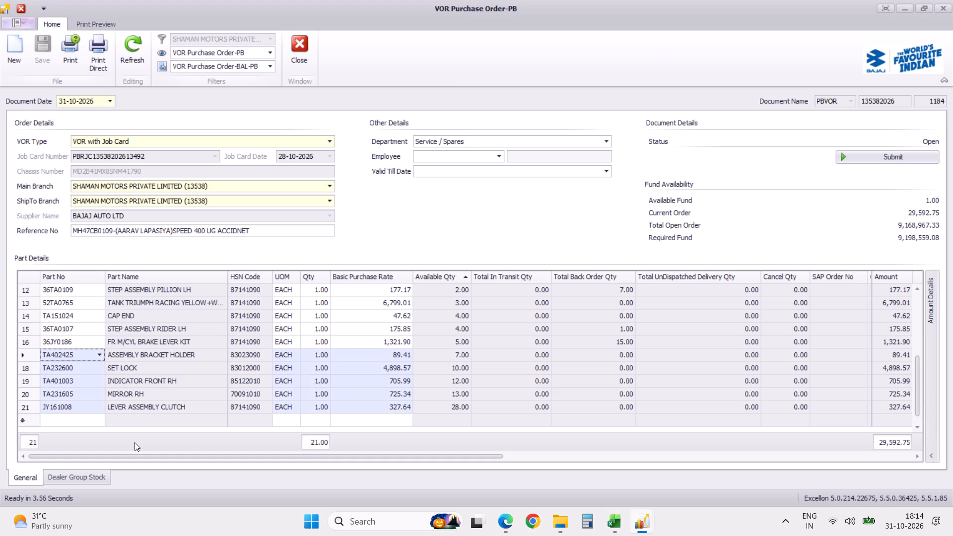
pyautogui.hotkey('ctrl', 'Delete')
pyautogui.click(456, 284)
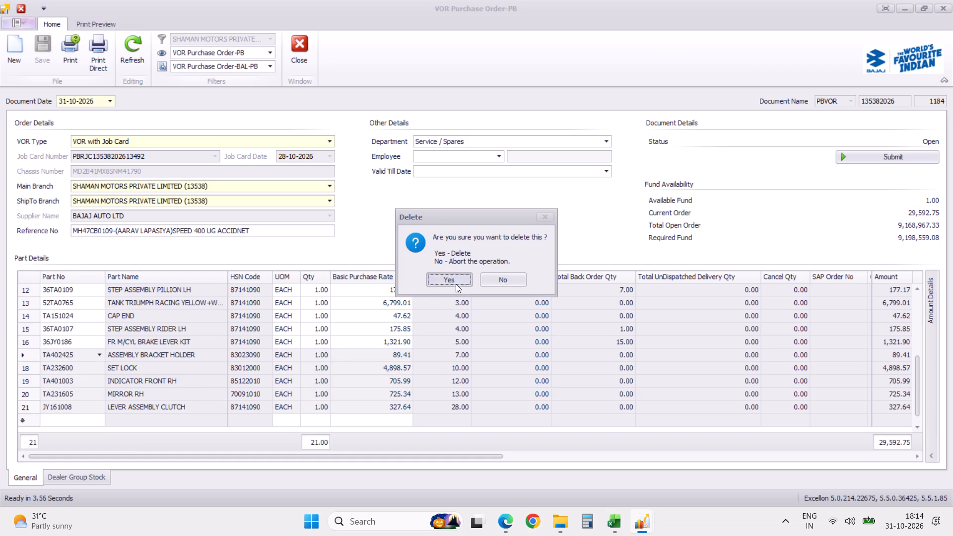
pyautogui.click(456, 284)
pyautogui.click(456, 284)
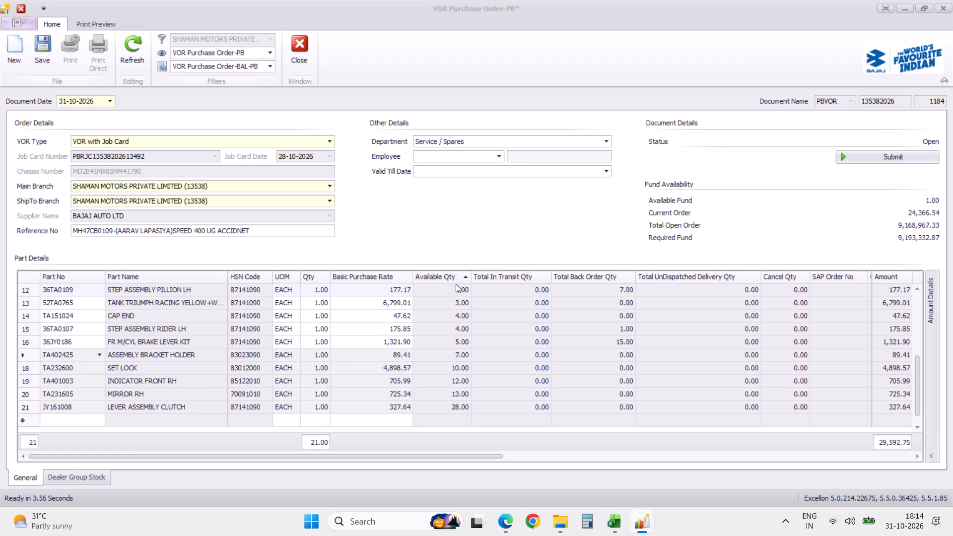
pyautogui.click(456, 284)
pyautogui.click(456, 284)
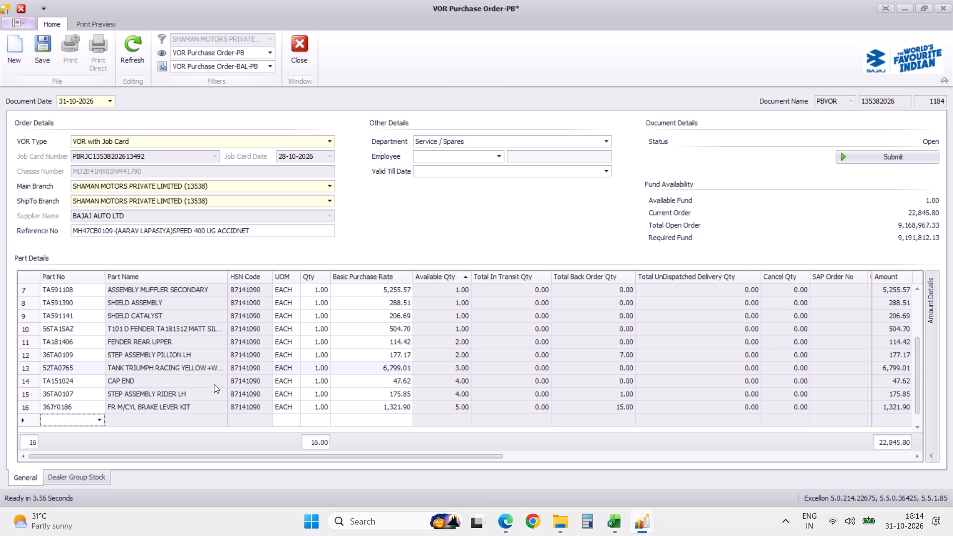
# Review order 1184's remaining part lines, save and submit the order, save it again and close it.
pyautogui.scroll(20, 214, 384)
pyautogui.scroll(5, 214, 384)
pyautogui.scroll(-20, 214, 384)
pyautogui.scroll(-3, 214, 384)
pyautogui.click(45, 51)
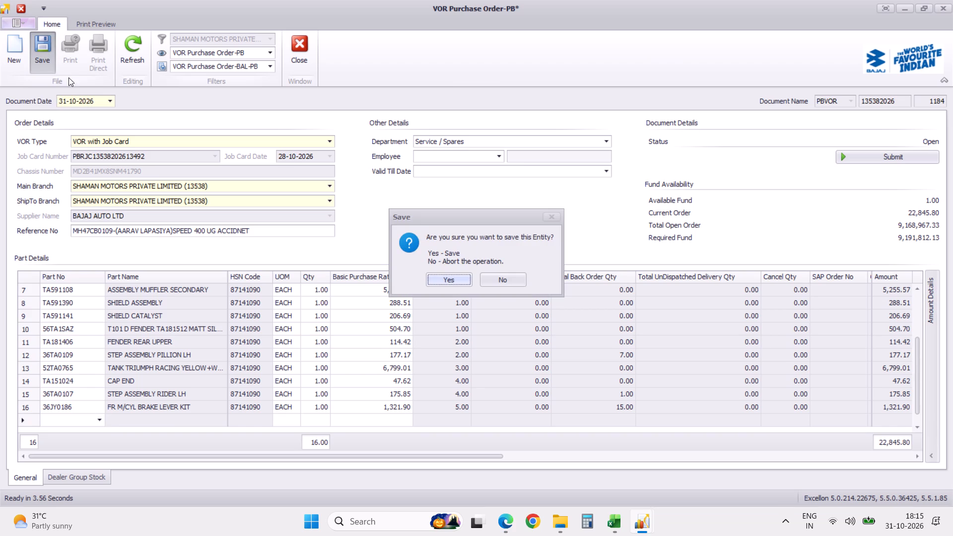
pyautogui.click(445, 278)
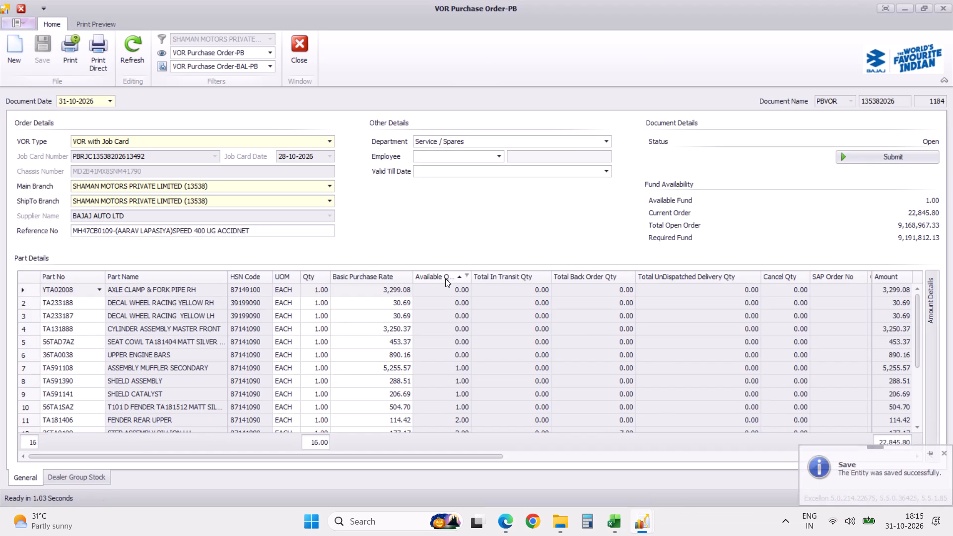
pyautogui.click(896, 160)
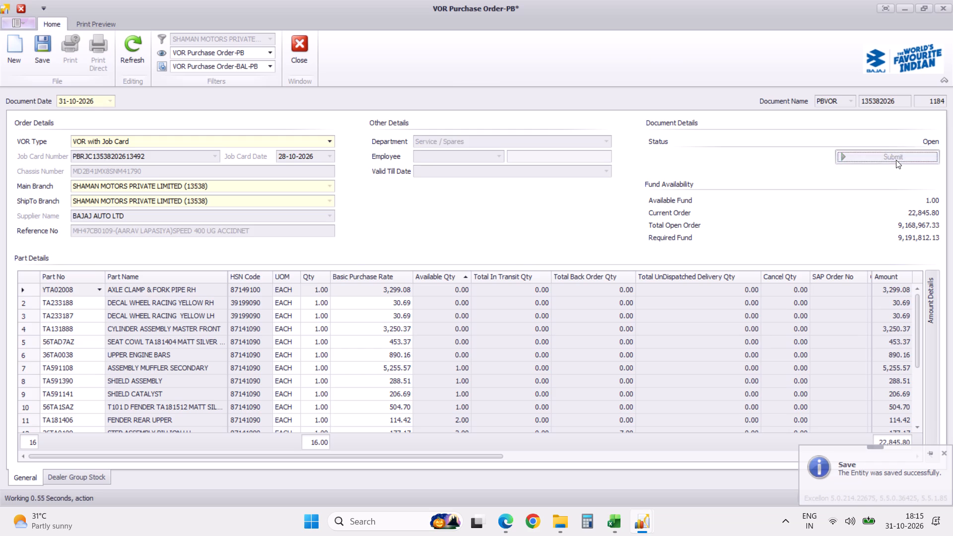
pyautogui.click(475, 271)
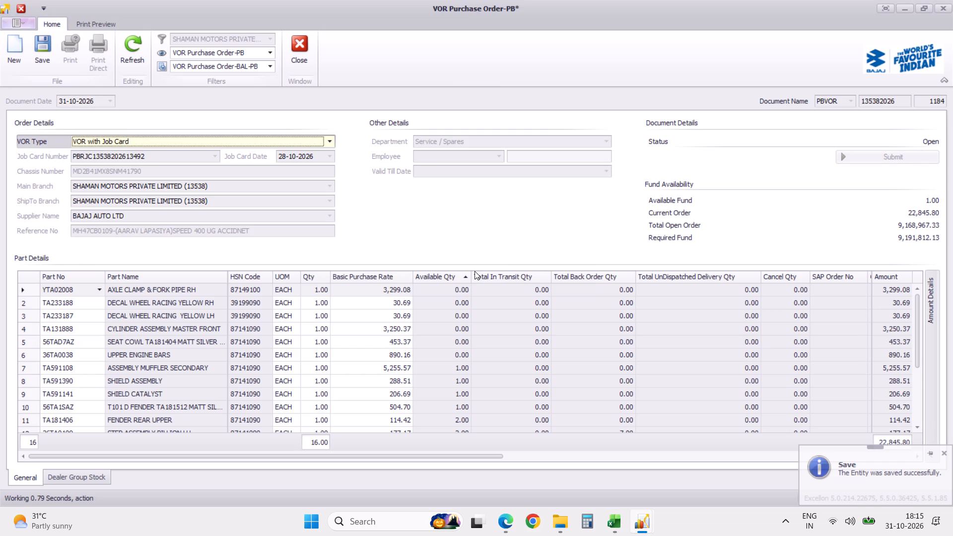
pyautogui.click(41, 57)
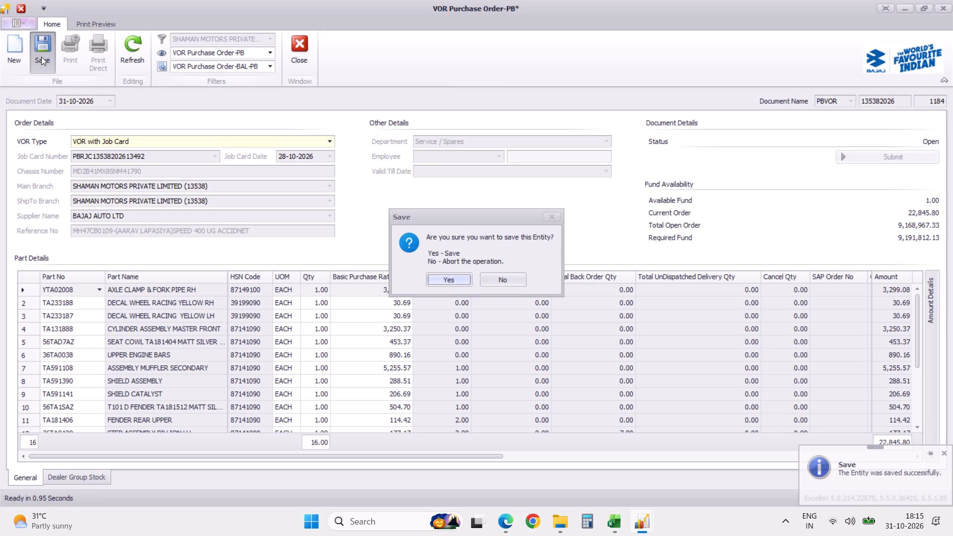
pyautogui.click(453, 275)
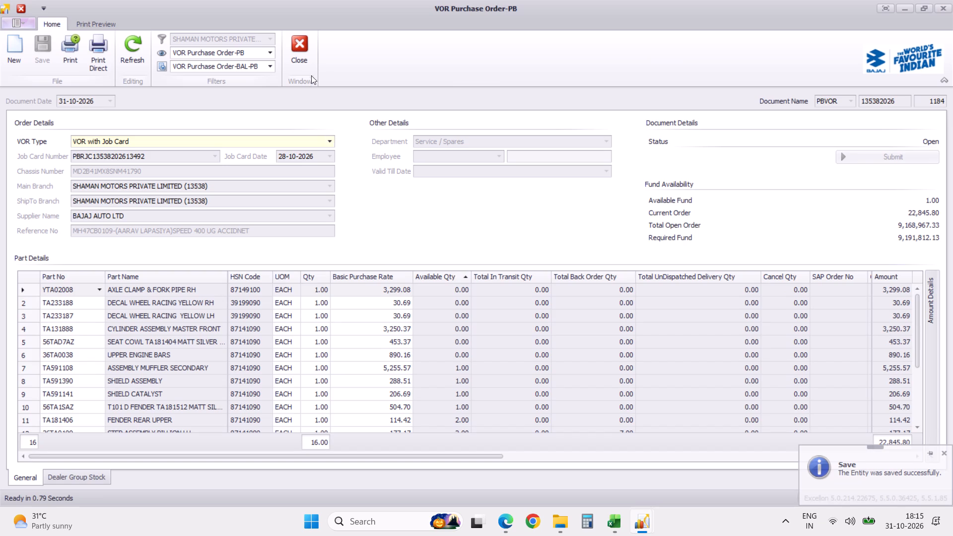
pyautogui.click(305, 54)
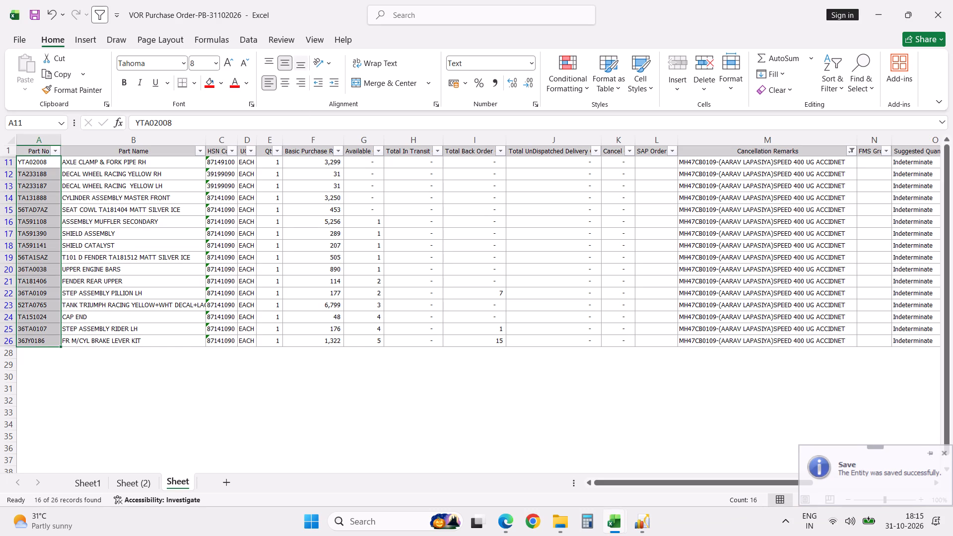
# Close the VOR Purchase Order-PB-31102026 workbook, and close Part Purchase Order Statement-31102026 with its changes saved.
pyautogui.click(942, 20)
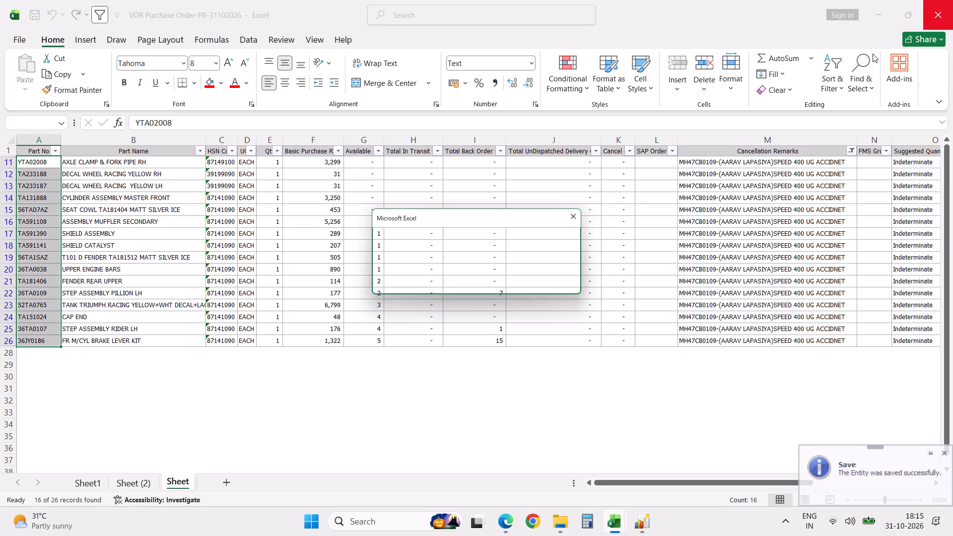
pyautogui.click(432, 274)
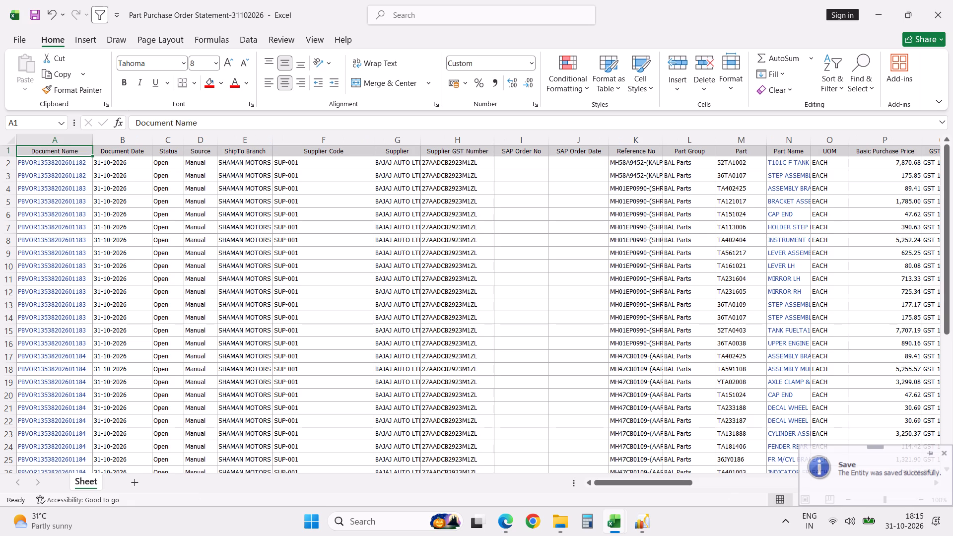
pyautogui.click(941, 9)
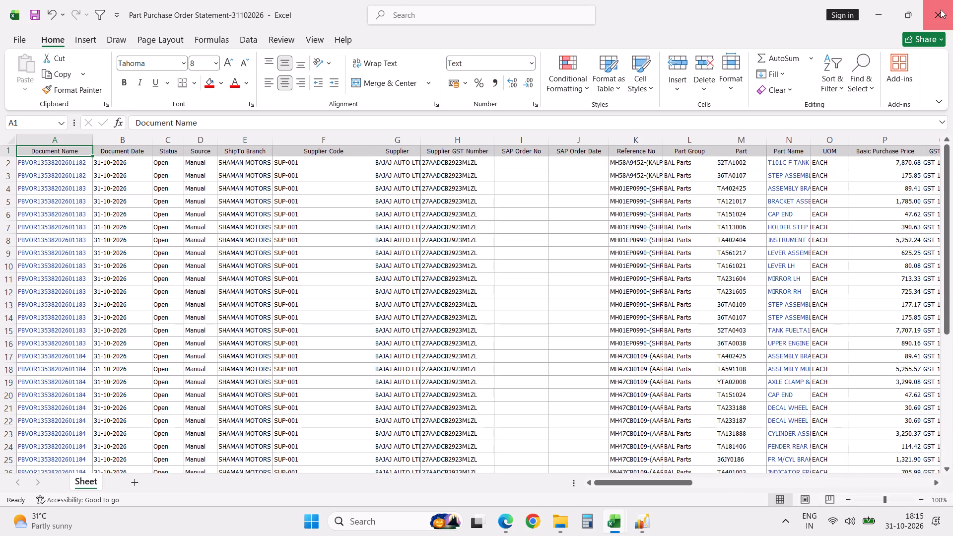
pyautogui.click(509, 283)
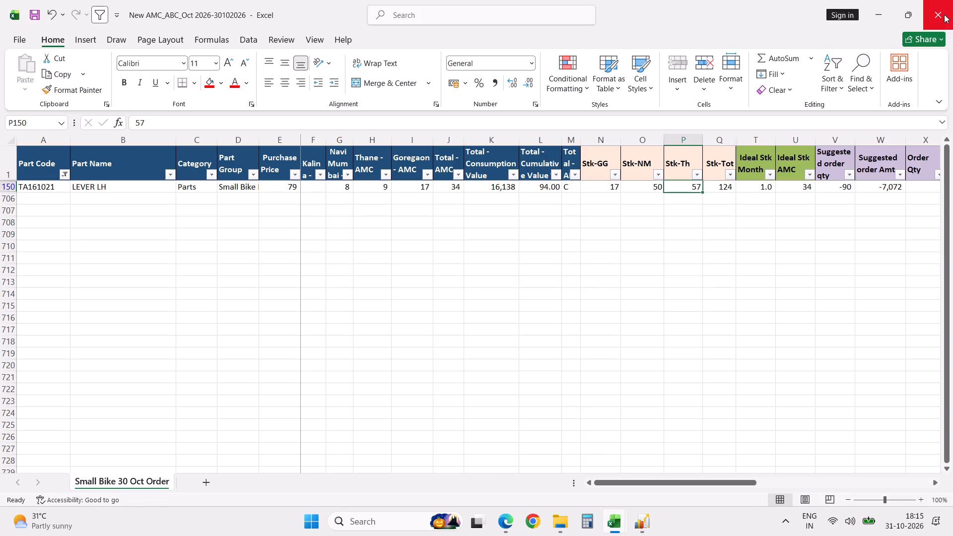
pyautogui.click(944, 14)
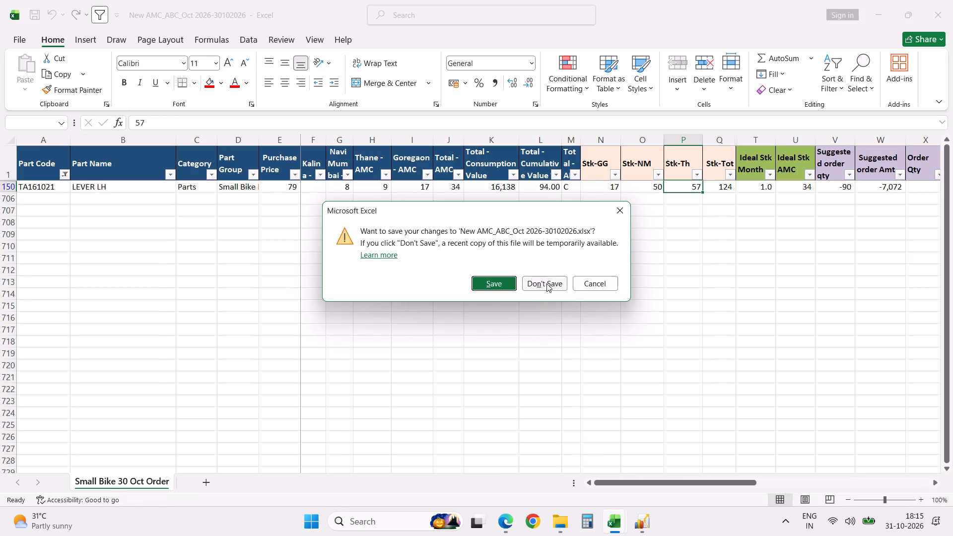
pyautogui.click(546, 283)
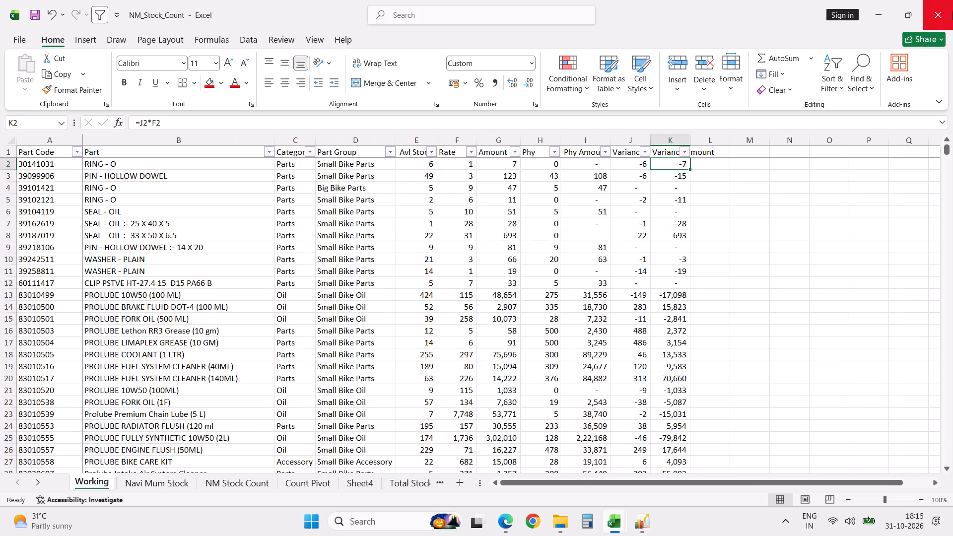
pyautogui.click(943, 11)
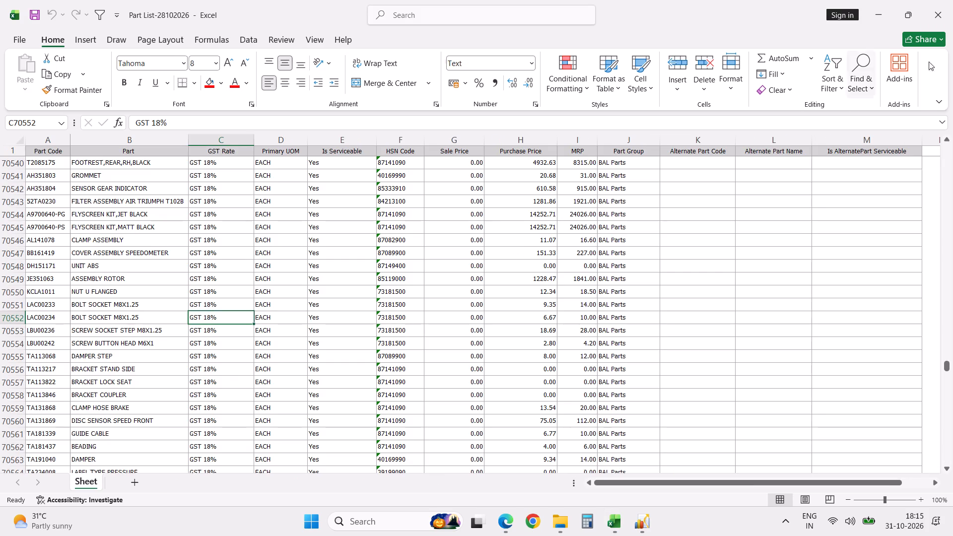
pyautogui.click(938, 15)
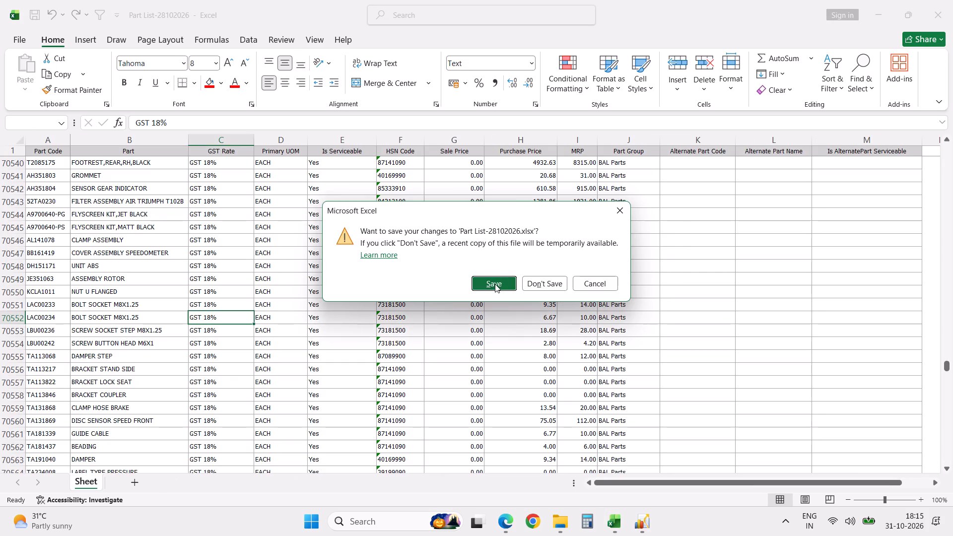
pyautogui.click(495, 284)
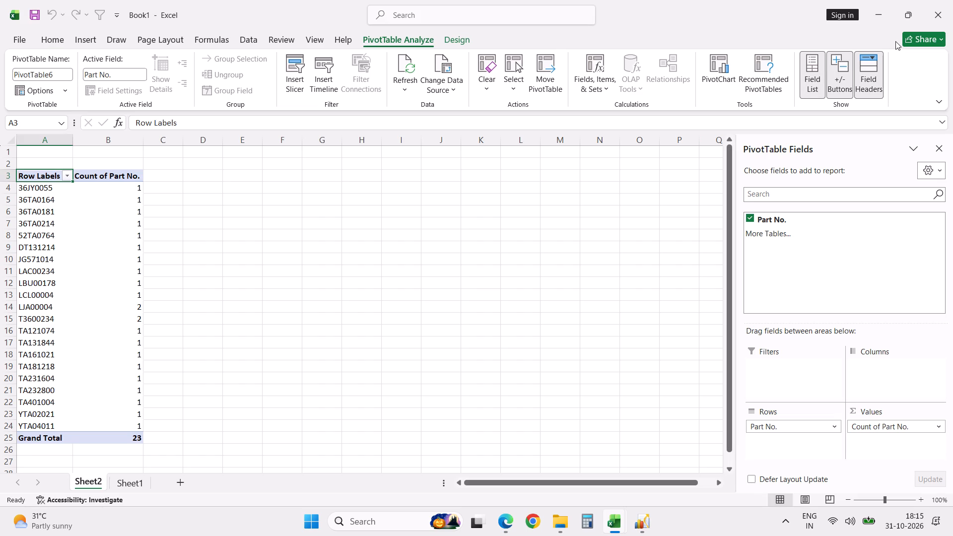
pyautogui.click(946, 11)
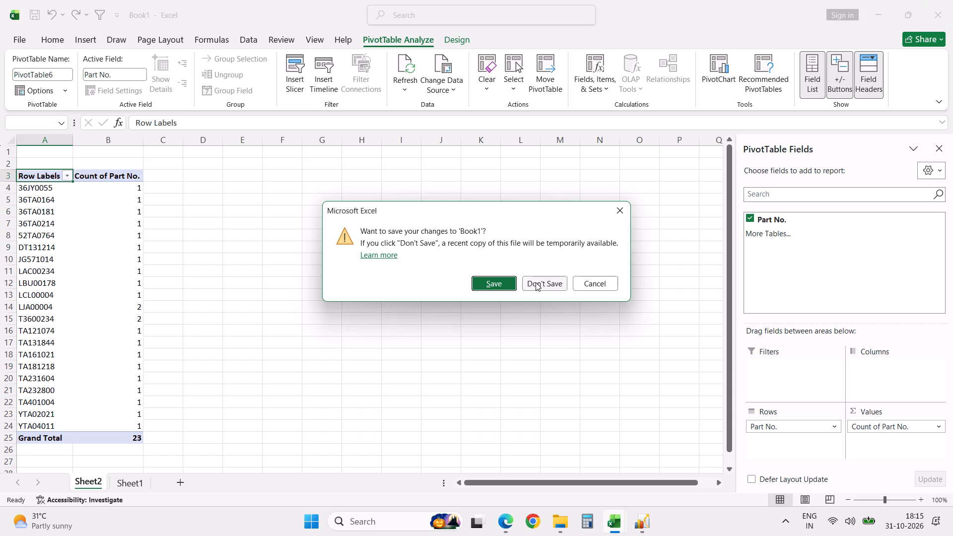
pyautogui.click(536, 282)
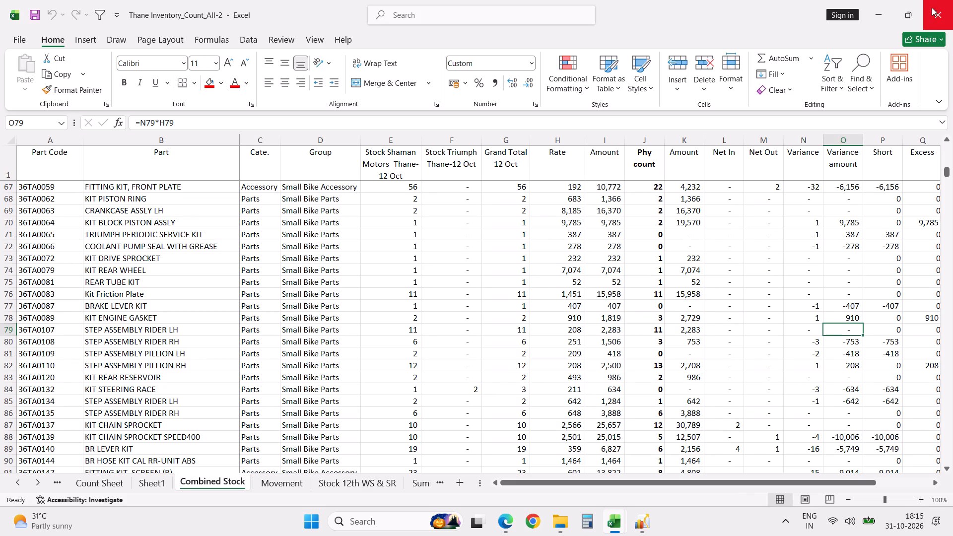
# Close the Thane Inventory_Count_All-2 and Stock Cattegory _Sep'24 workbooks, and close Part Stock Valuation-31102026 and Part Stock Valuation-21102026 with changes saved.
pyautogui.click(938, 14)
pyautogui.click(938, 14)
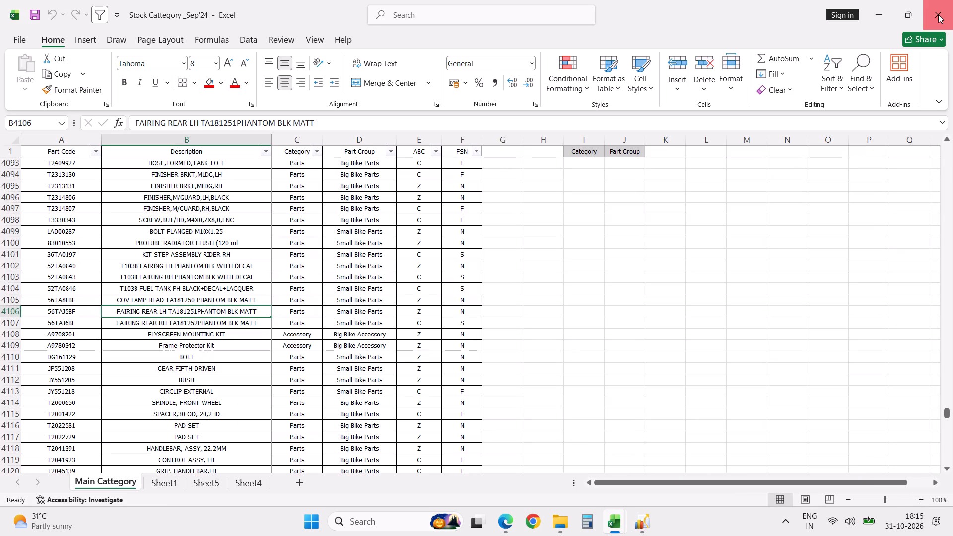
pyautogui.click(938, 14)
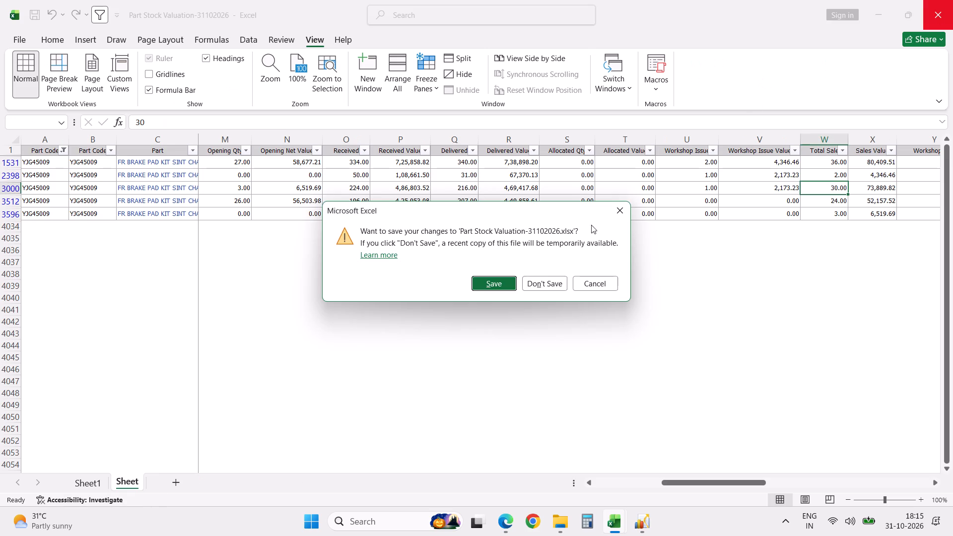
pyautogui.click(510, 278)
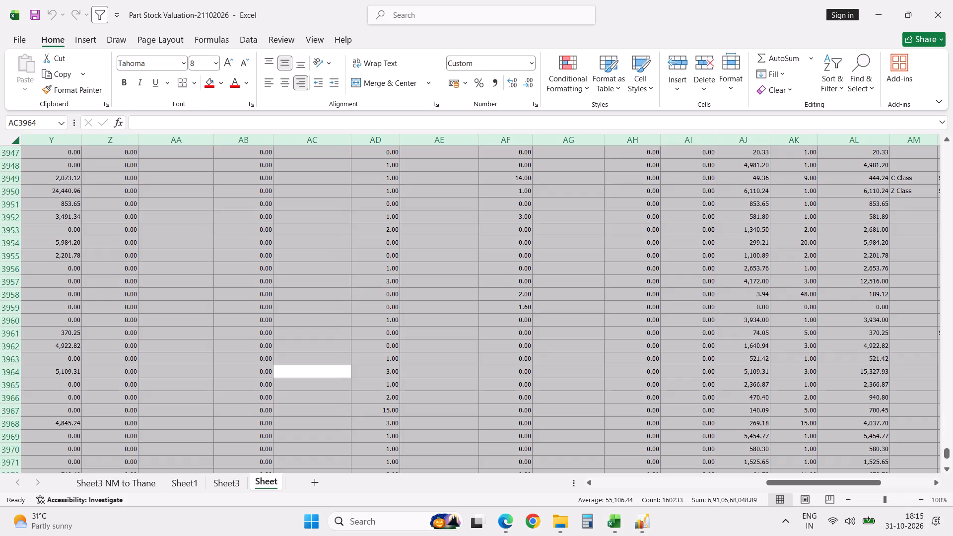
pyautogui.click(936, 16)
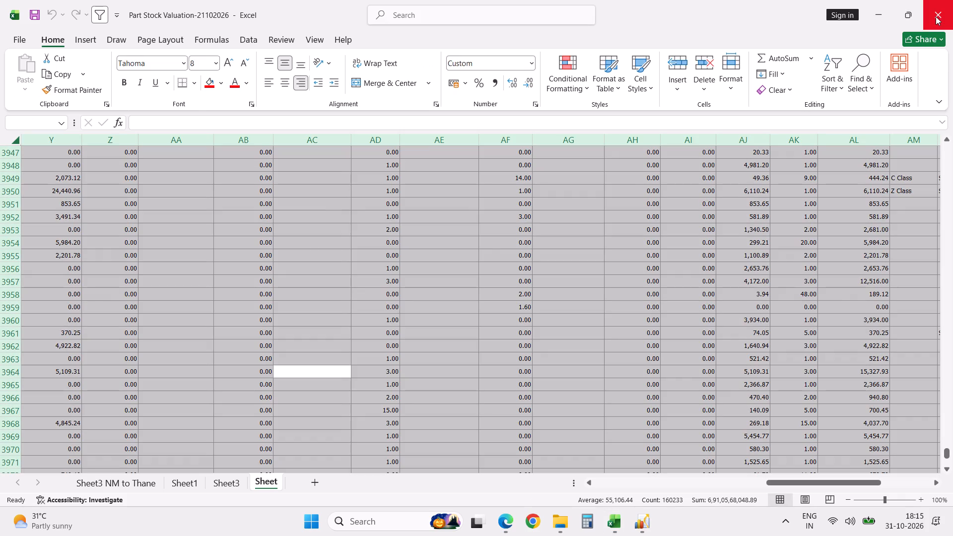
pyautogui.click(508, 280)
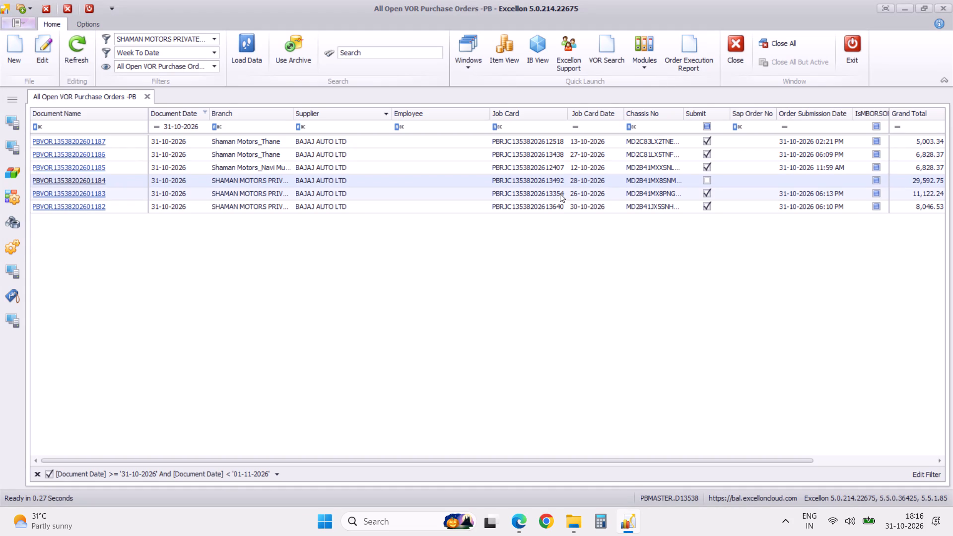
pyautogui.click(244, 43)
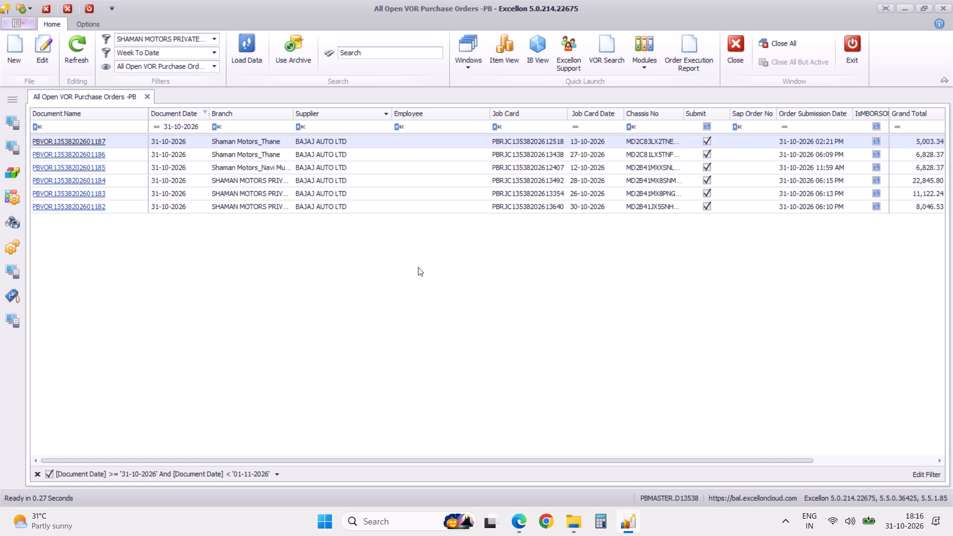
pyautogui.click(95, 166)
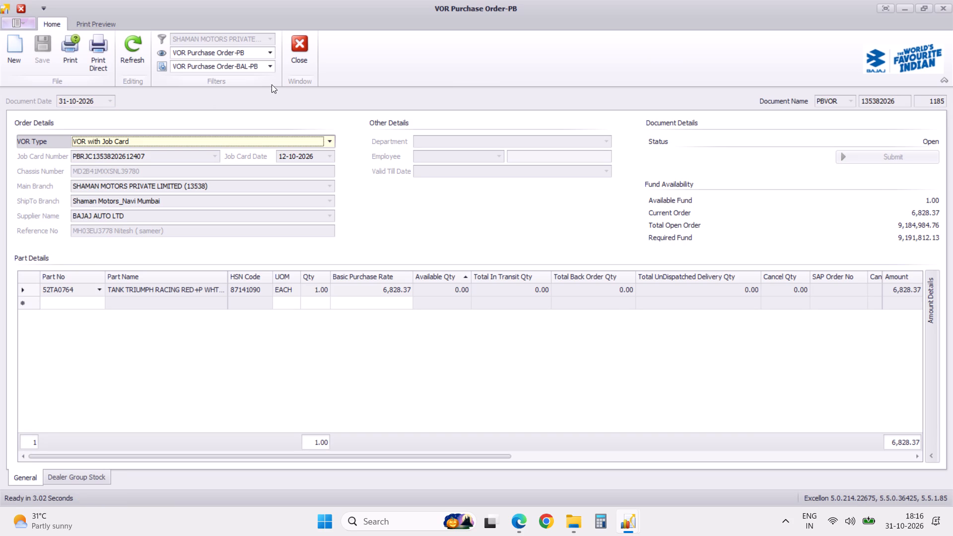
pyautogui.click(299, 57)
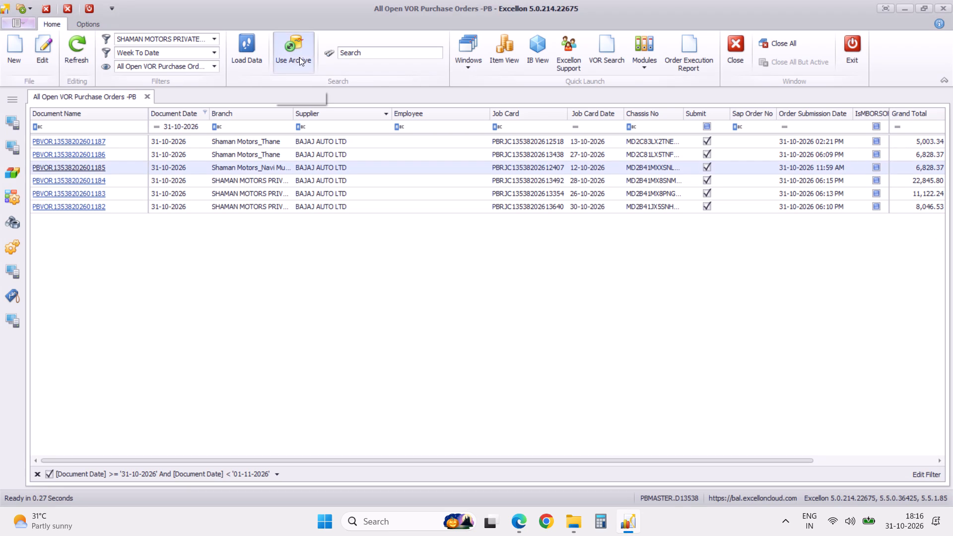
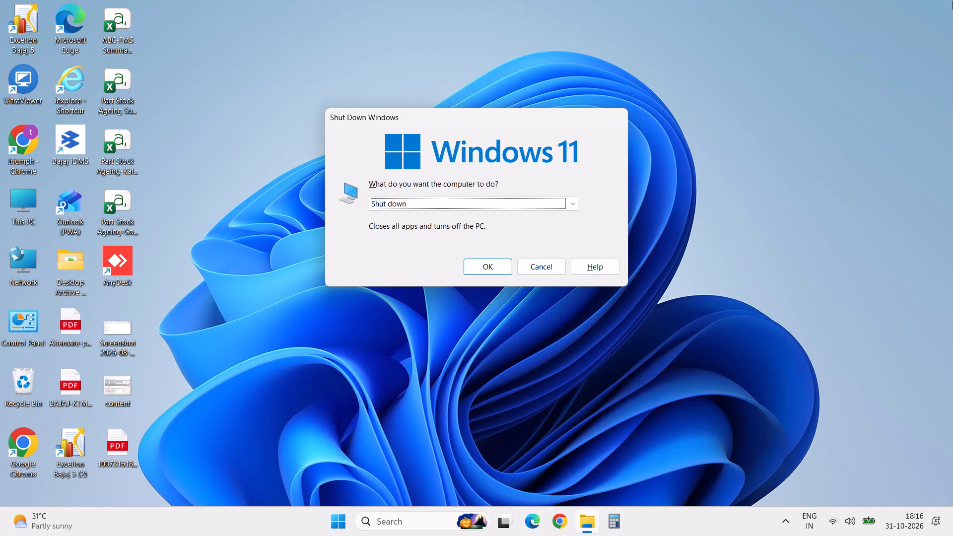
# Shut down the computer from the Windows desktop.
pyautogui.click(498, 264)
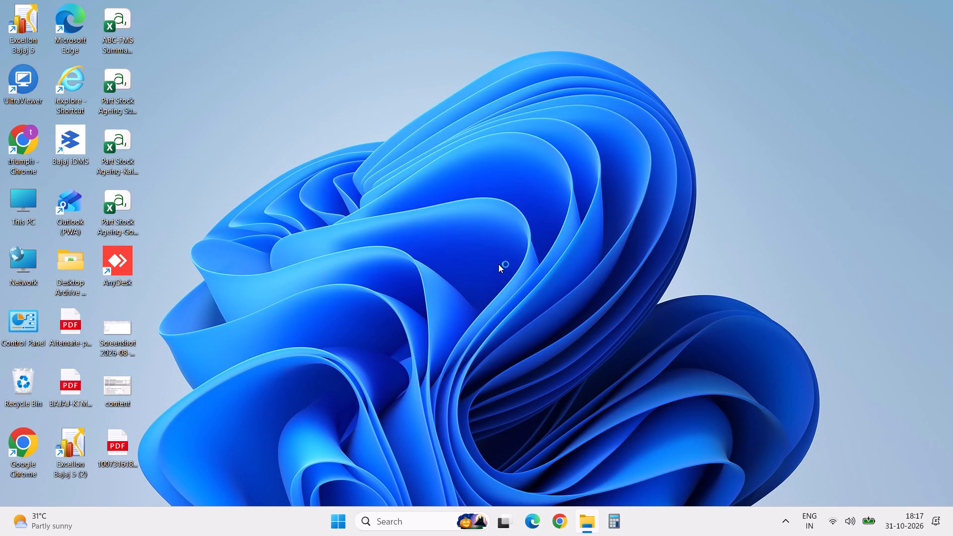